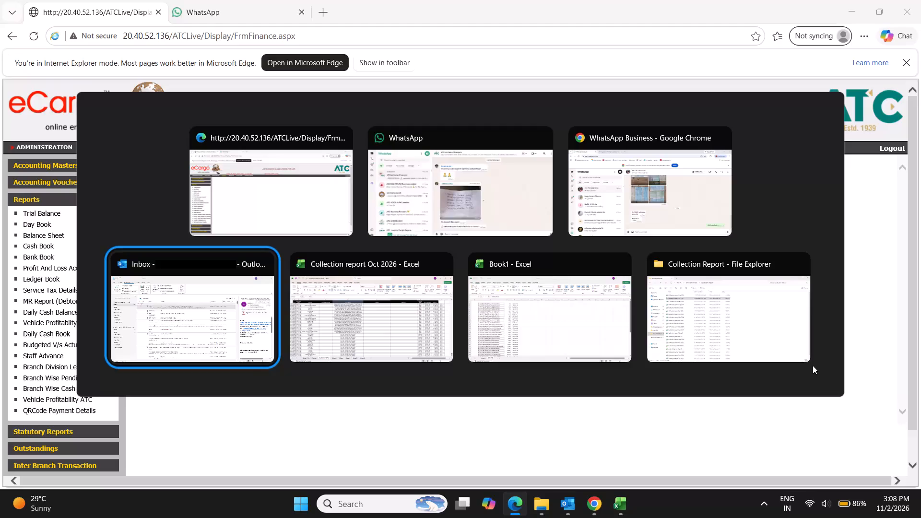
Switch to the Book1 workbook and close it without saving its changes.
key(alt+Tab)
key(alt+Tab)
click(586, 303)
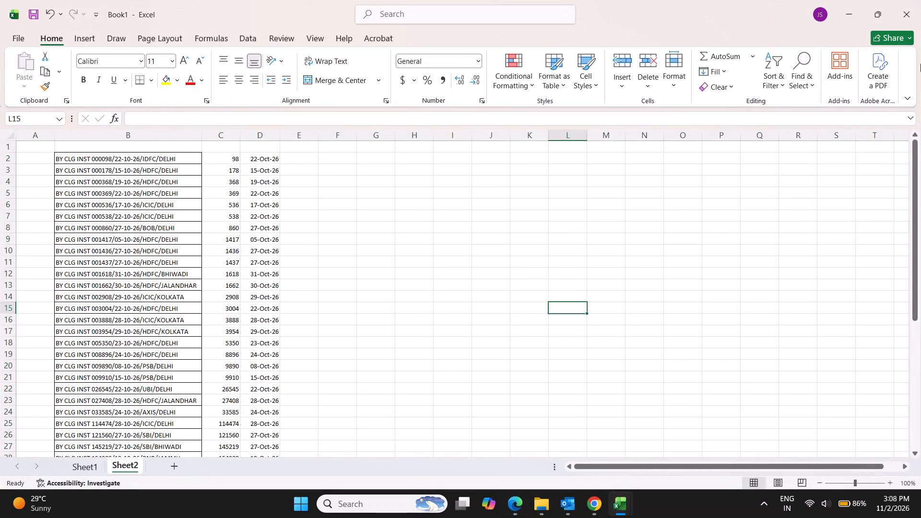
click(917, 5)
click(497, 314)
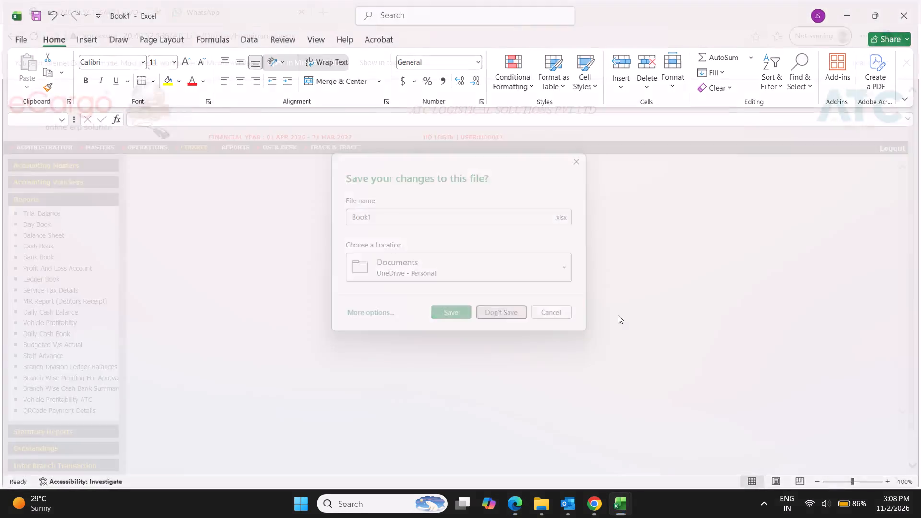
click(618, 315)
Switch to File Explorer and open the Final Collection target Aug 2026 workbook from the Collection Target folder on drive D.
key(alt+Tab)
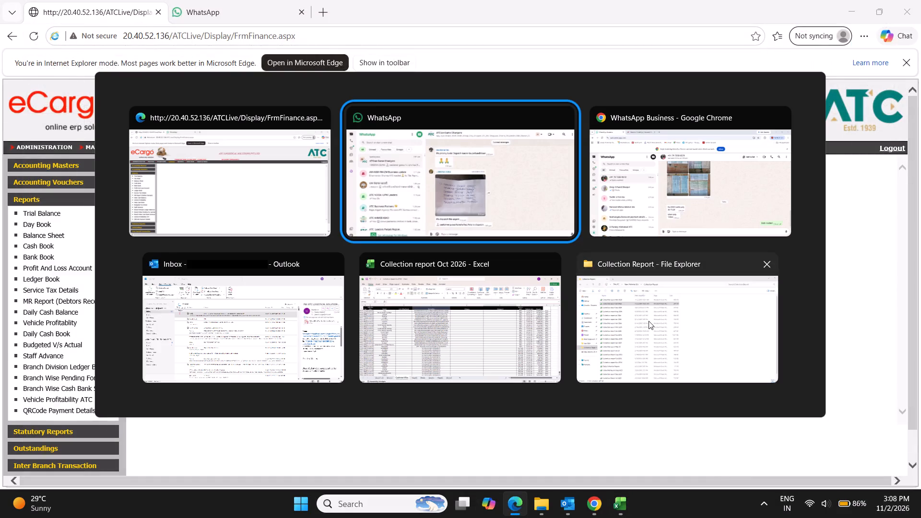
alt+click(661, 321)
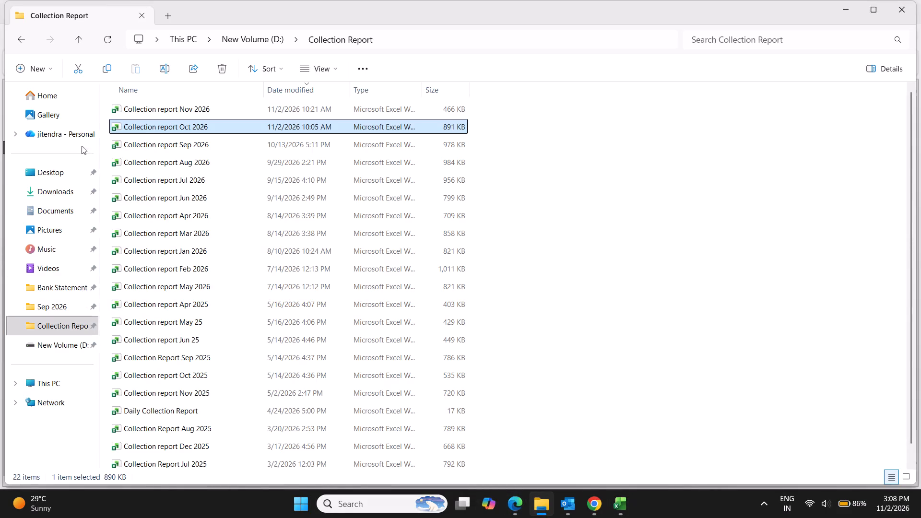
click(76, 37)
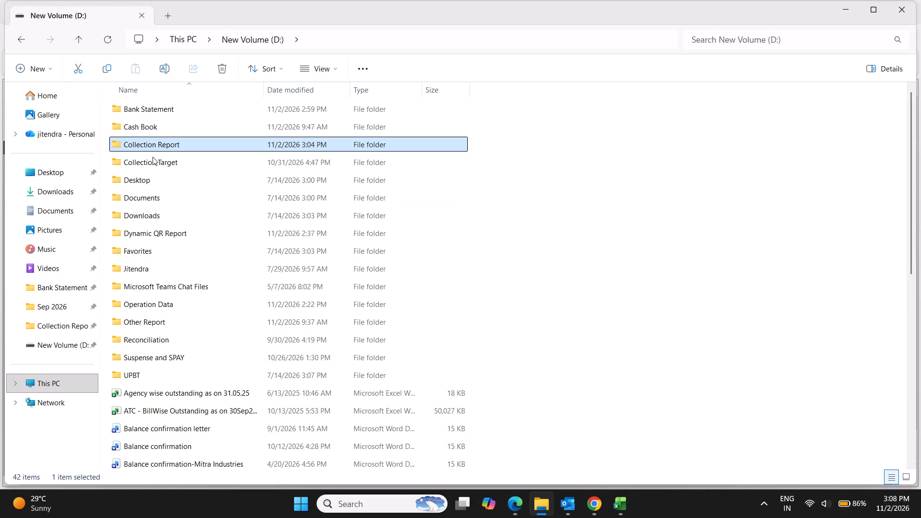
double_click(156, 160)
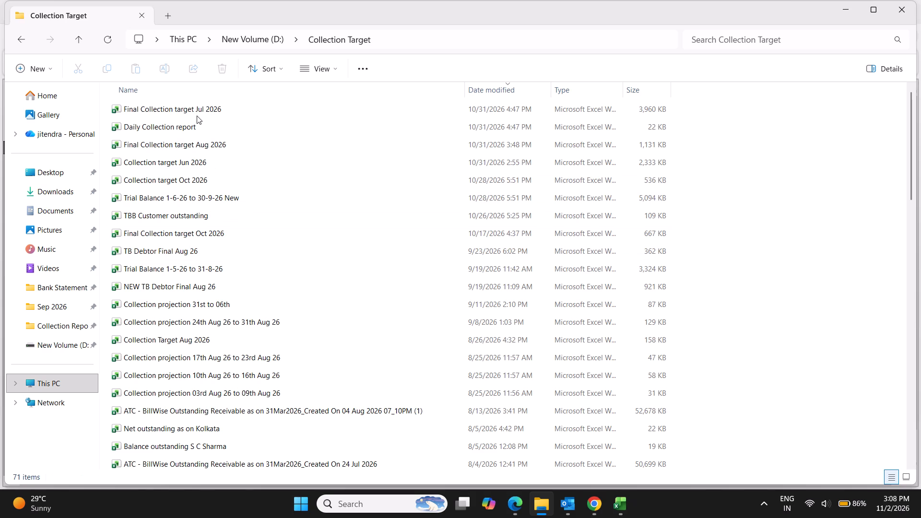
click(181, 144)
click(181, 144)
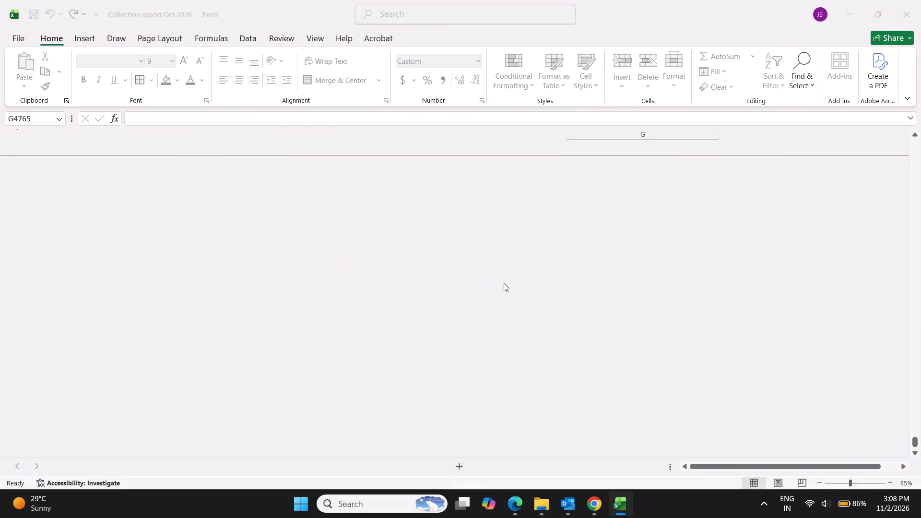
click(489, 291)
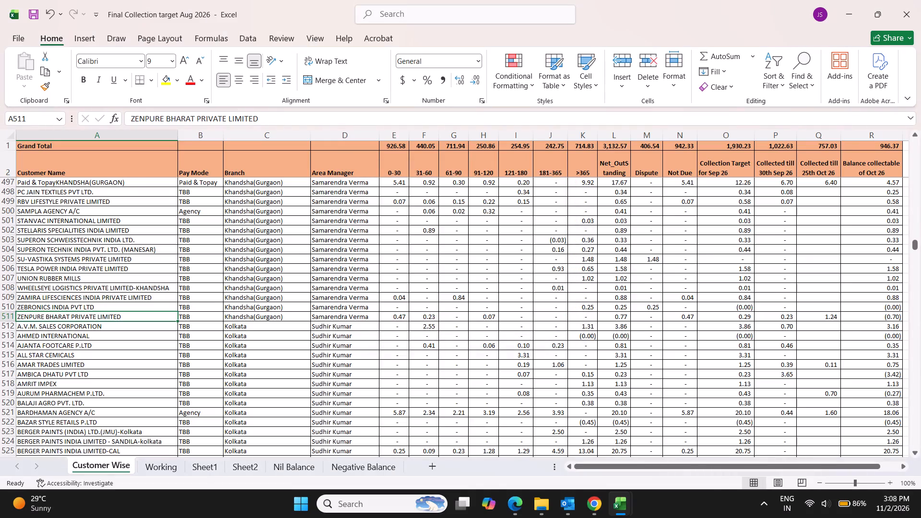
click(528, 289)
Switch to Collection report Oct 2026 and select the description of the uncategorised 31-Oct-26 Naraina receipt in row 4748.
key(alt+Tab)
scroll(524, 283, up, 8)
scroll(526, 282, down, 1)
scroll(526, 282, up, 14)
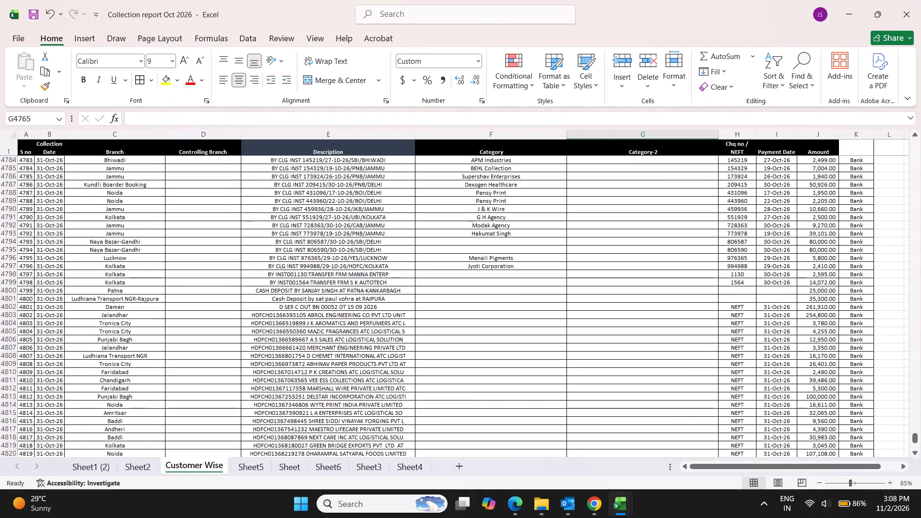
scroll(529, 280, down, 1)
scroll(529, 280, up, 14)
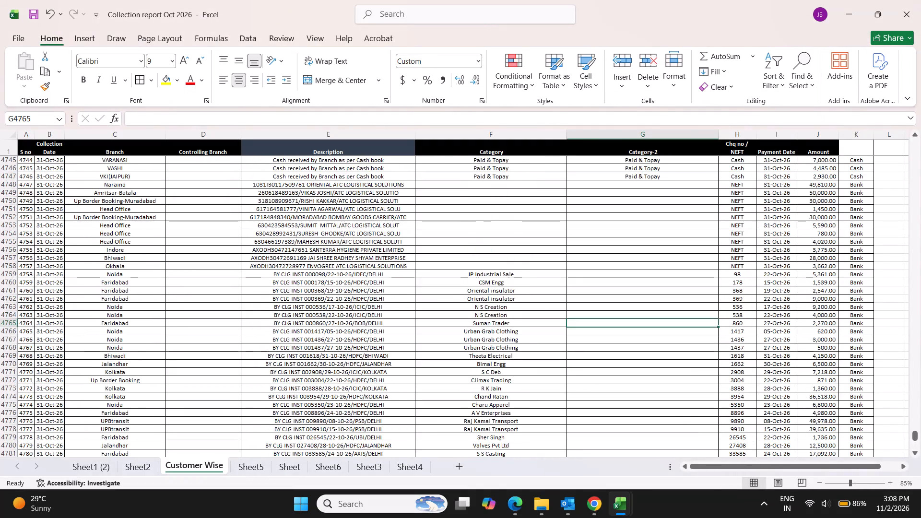
click(331, 182)
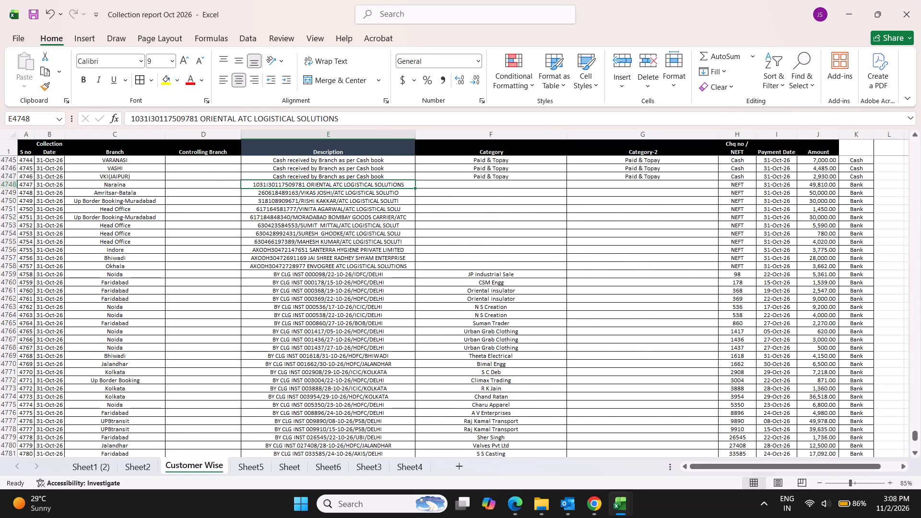
Switch to Final Collection target Aug 2026 and search the Customer Wise sheet for the Naraina branch customers.
key(alt+Tab)
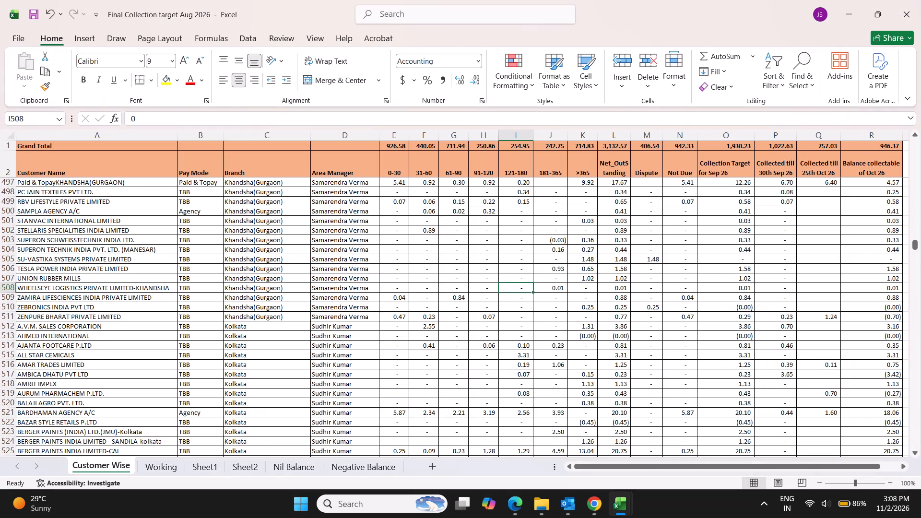
key(ctrl+f)
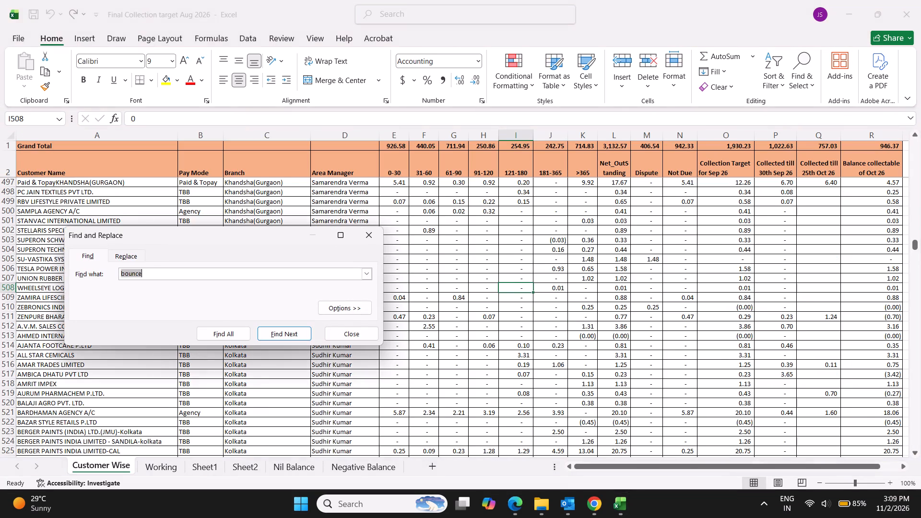
text(narian)
key(Return)
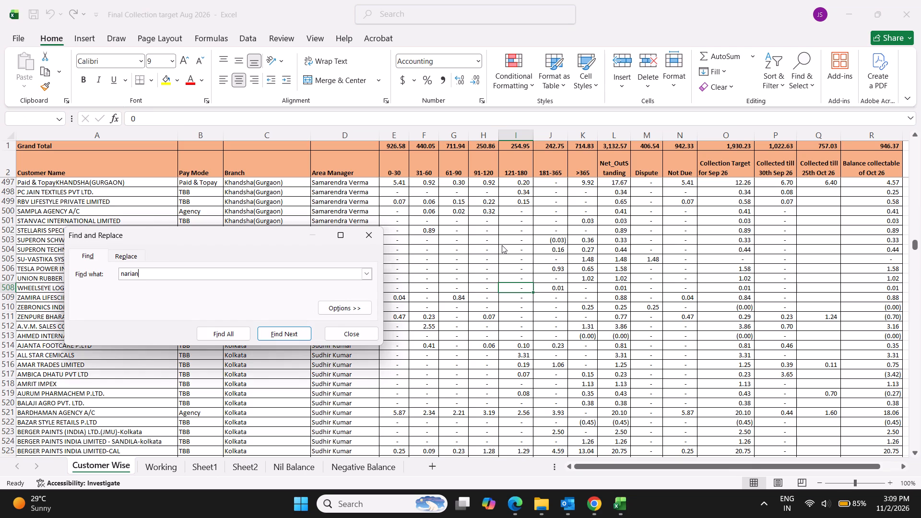
key(Return)
key(BackSpace)
key(BackSpace)
key(BackSpace)
key(BackSpace)
key(BackSpace)
key(BackSpace)
key(Return)
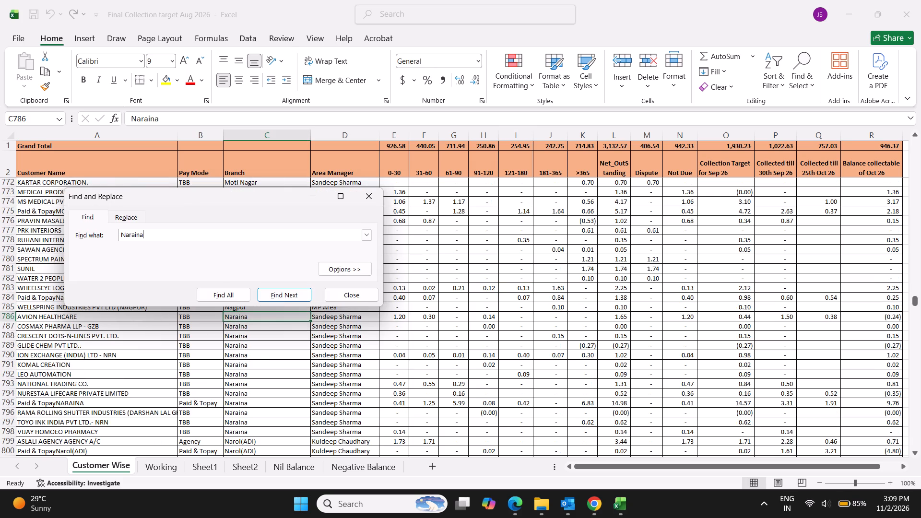
key(Return)
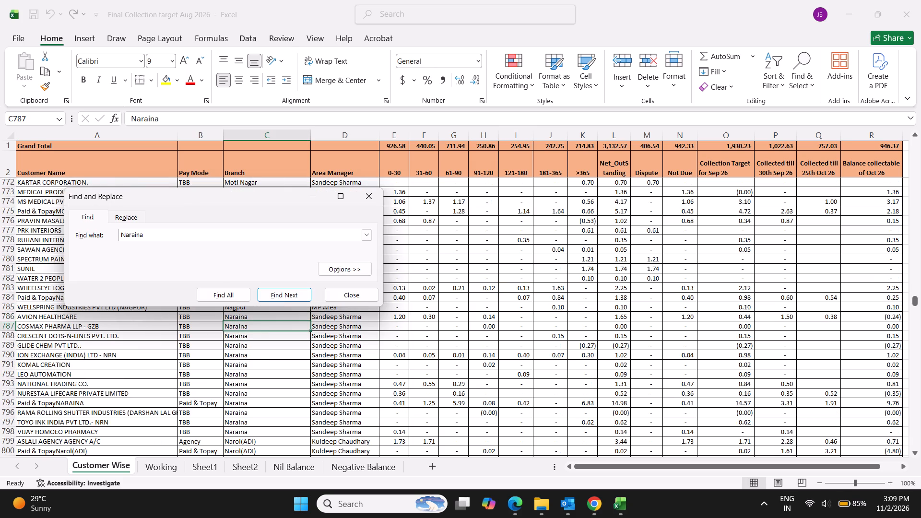
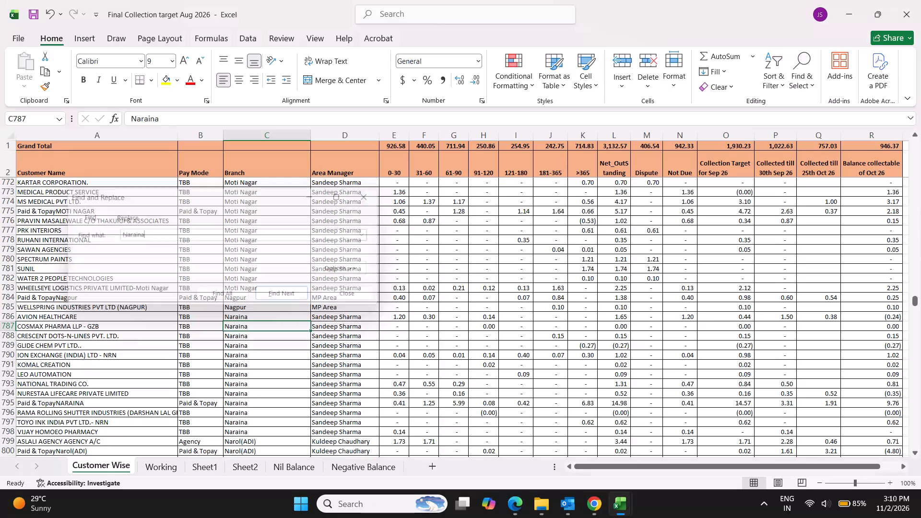
Switch back to Collection report Oct 2026 and fill Category and Category-2 of Naraina row 4748 with Paid & Topay from the row above.
click(263, 370)
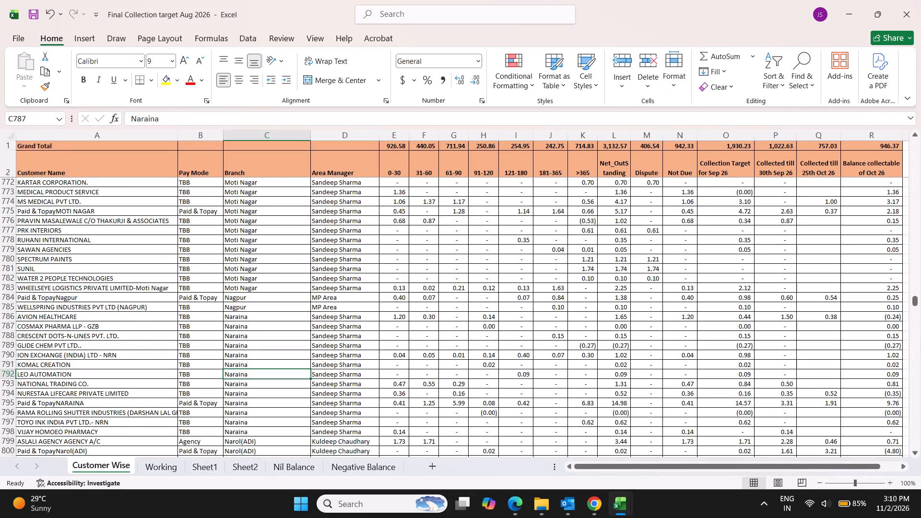
key(alt+Tab)
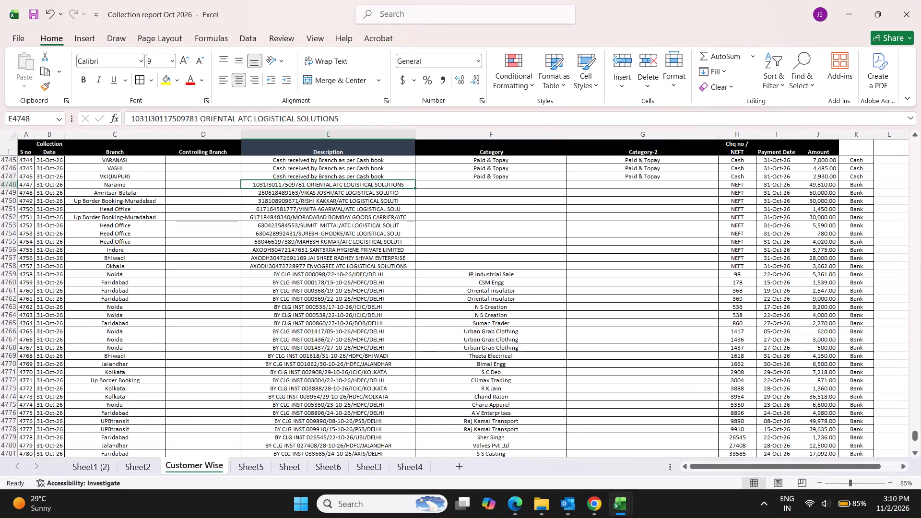
drag(466, 183, 661, 186)
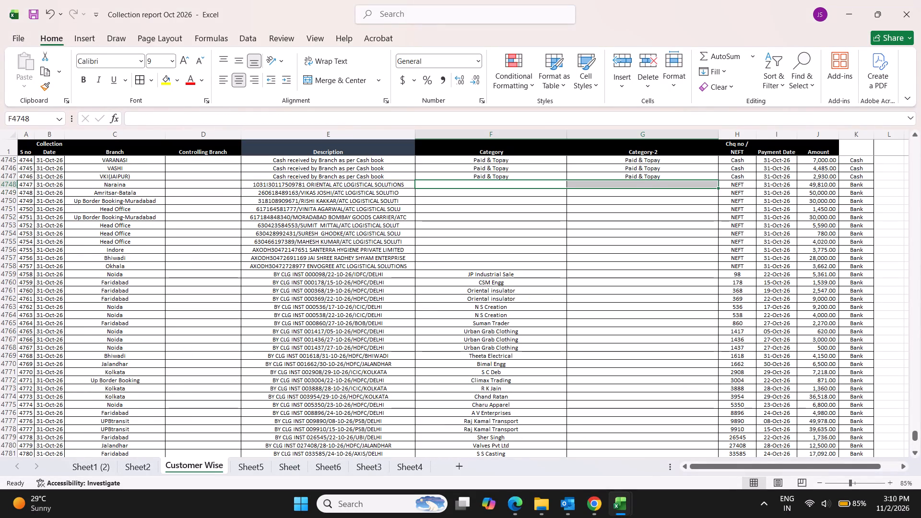
key(ctrl+d)
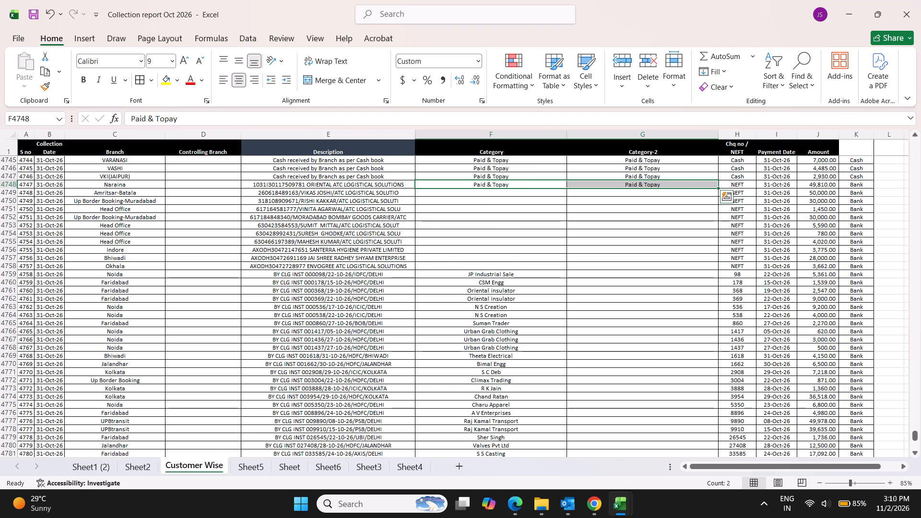
Find batala in Final Collection target Aug 2026 and copy BATALA AGENCY AGENCY A/C into both category cells of row 4749 in Collection report Oct 2026.
key(alt+Tab)
key(ctrl+f)
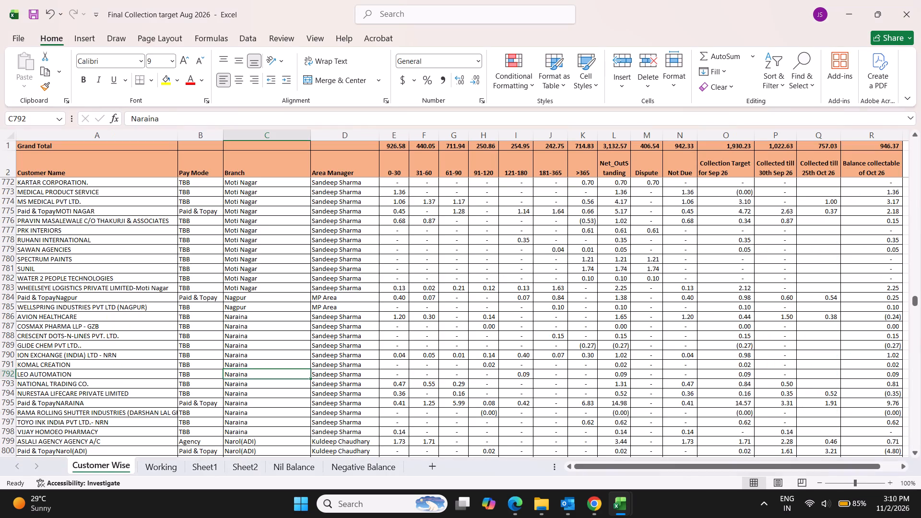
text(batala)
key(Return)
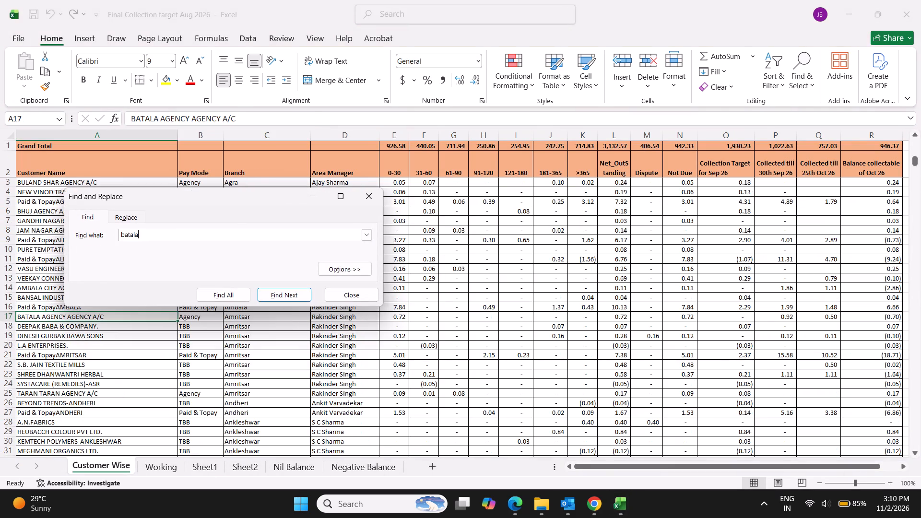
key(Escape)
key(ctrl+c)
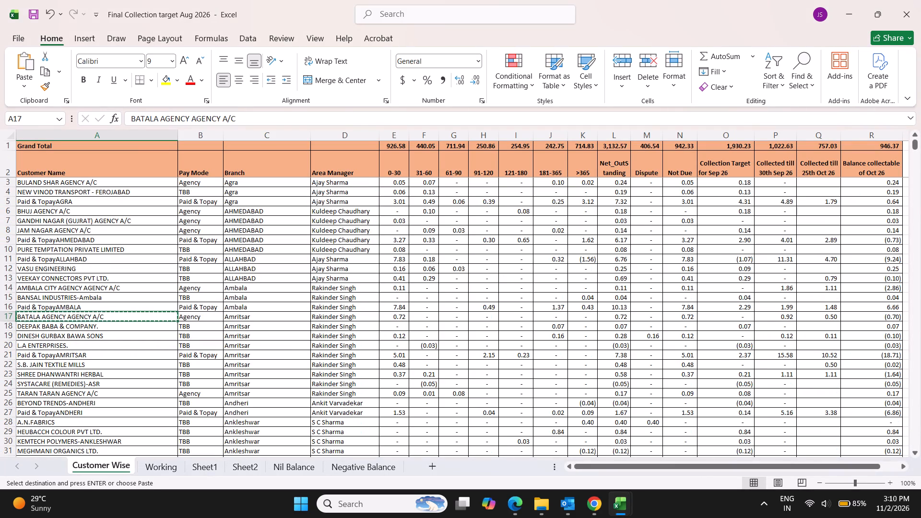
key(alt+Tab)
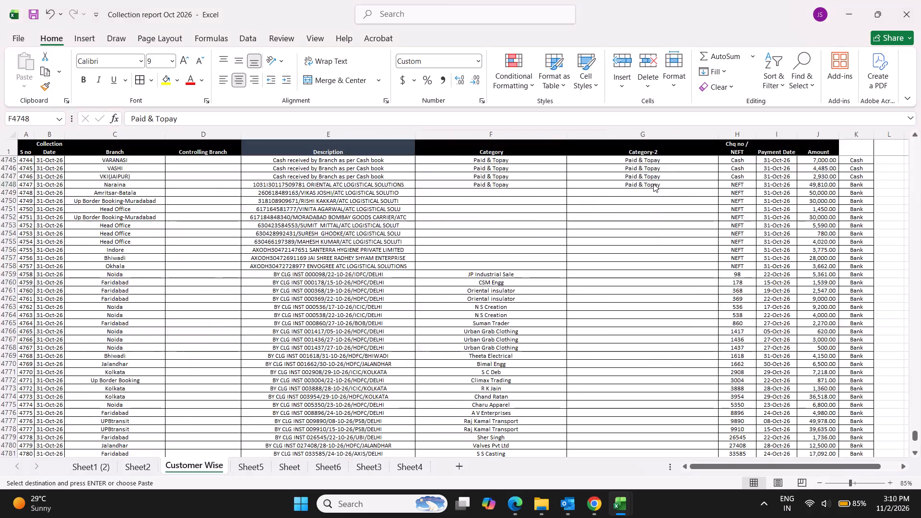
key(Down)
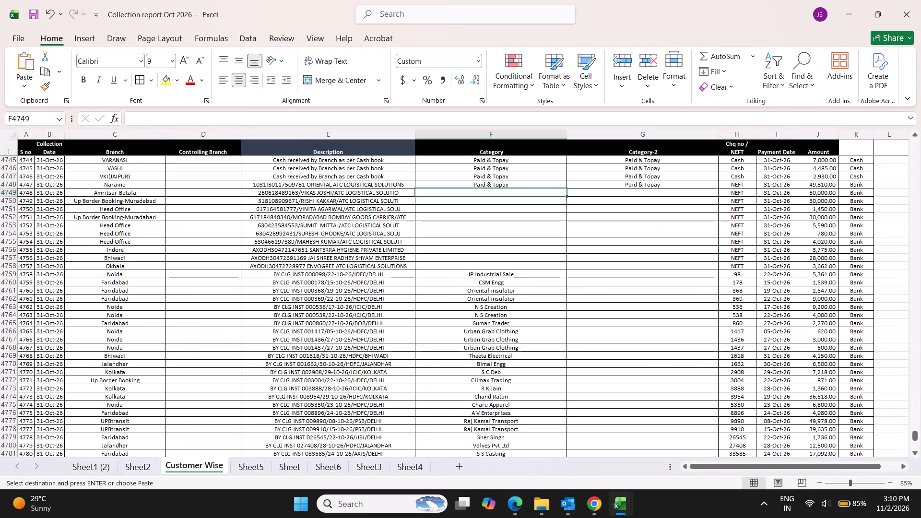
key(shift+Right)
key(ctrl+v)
Find muradabad in Final Collection target Aug 2026 and copy MURADABAD AGENCY A/C into both category cells of row 4750 in Collection report Oct 2026.
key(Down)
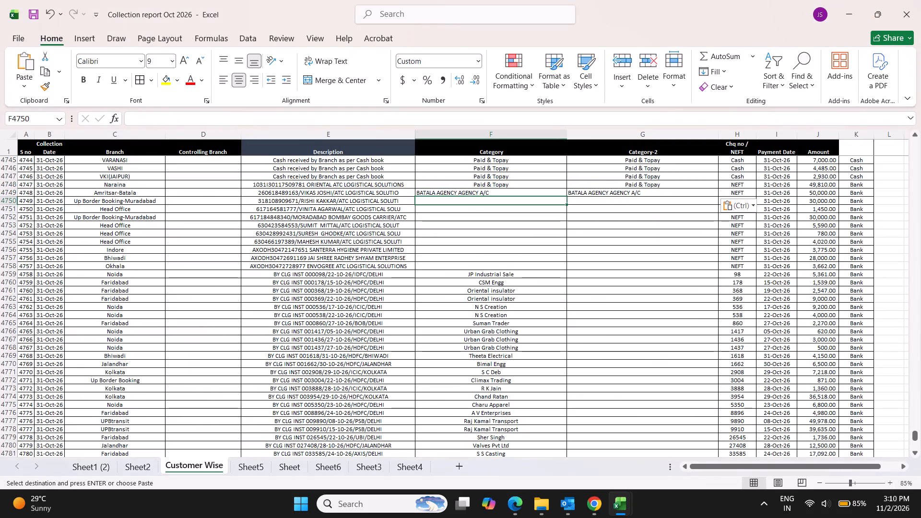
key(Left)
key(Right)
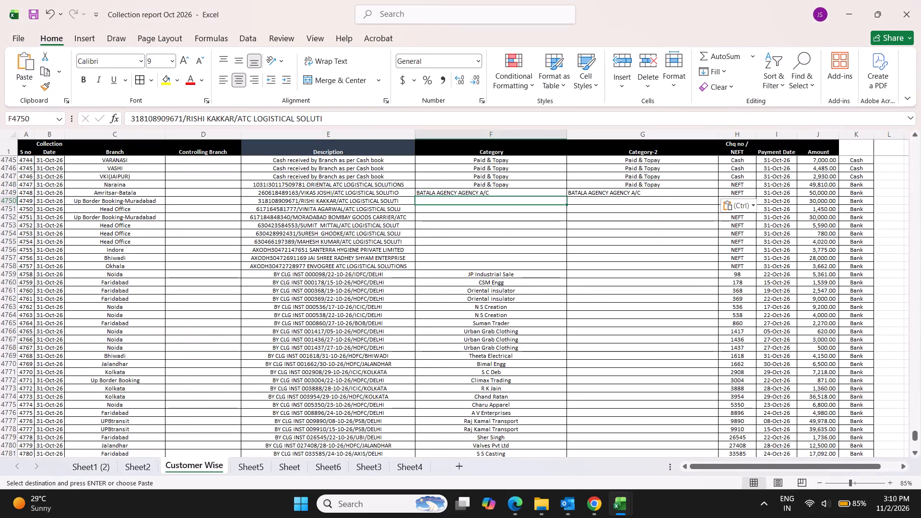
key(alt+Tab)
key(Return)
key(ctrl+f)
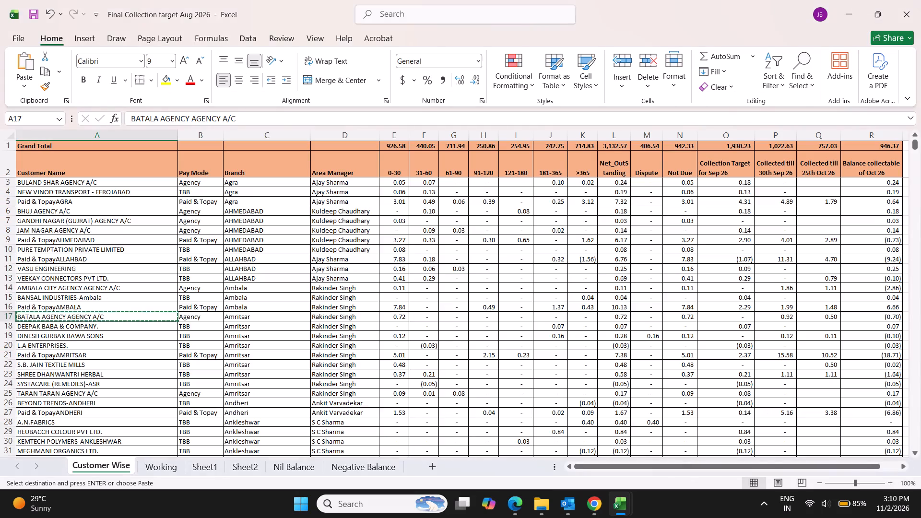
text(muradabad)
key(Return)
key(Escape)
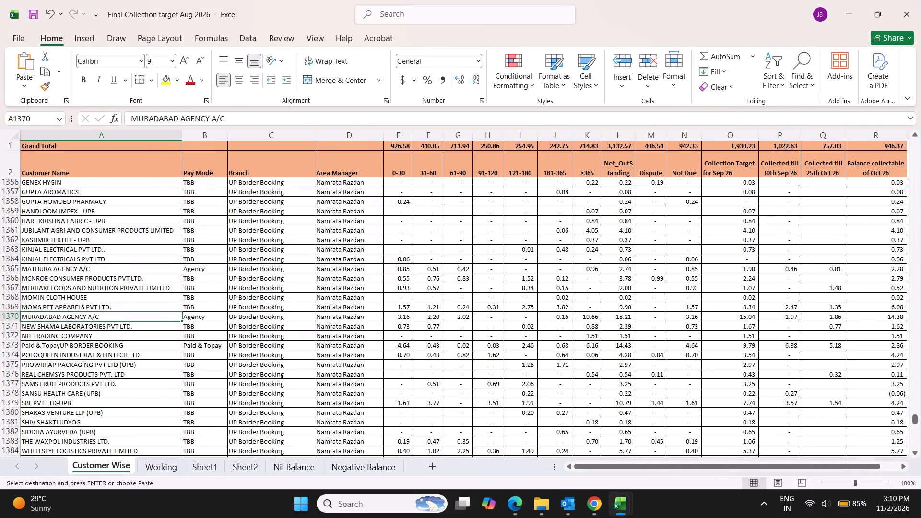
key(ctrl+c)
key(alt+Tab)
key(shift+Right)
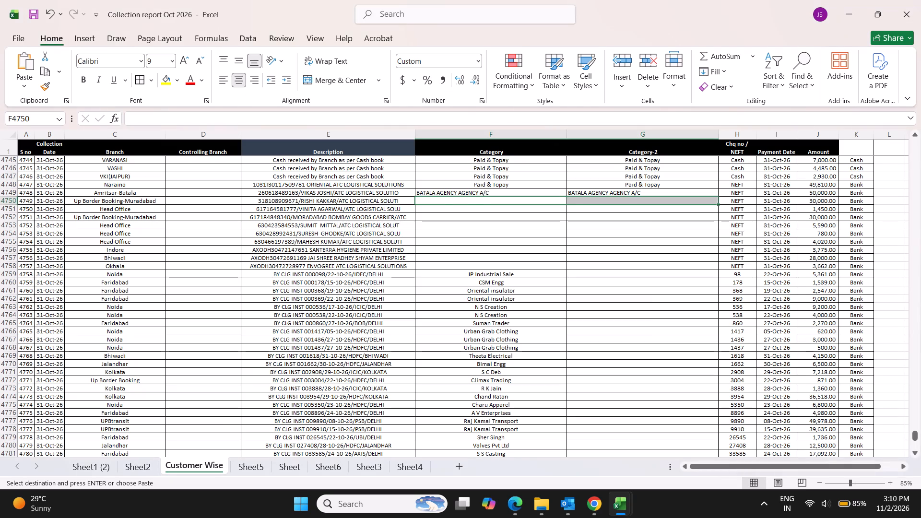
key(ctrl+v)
Copy the Paid & Topay pair from row 4748 into Category and Category-2 of the Head Office receipt in row 4751.
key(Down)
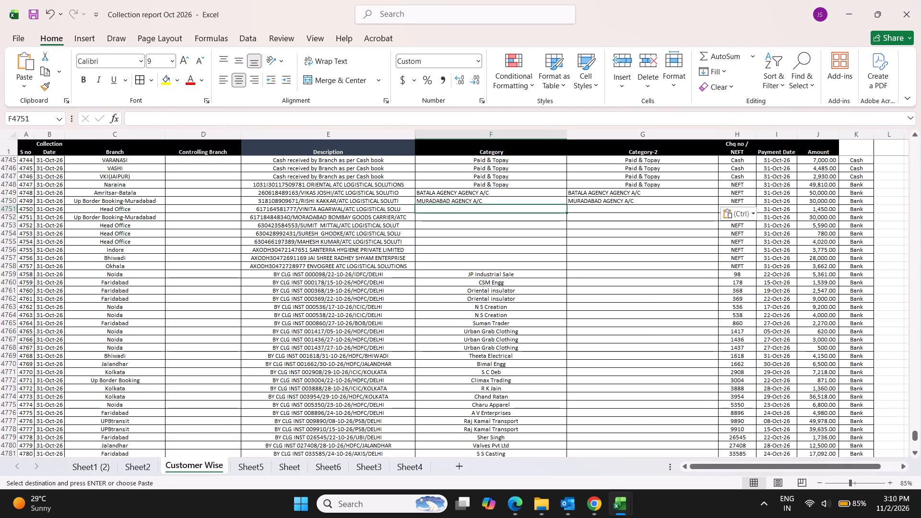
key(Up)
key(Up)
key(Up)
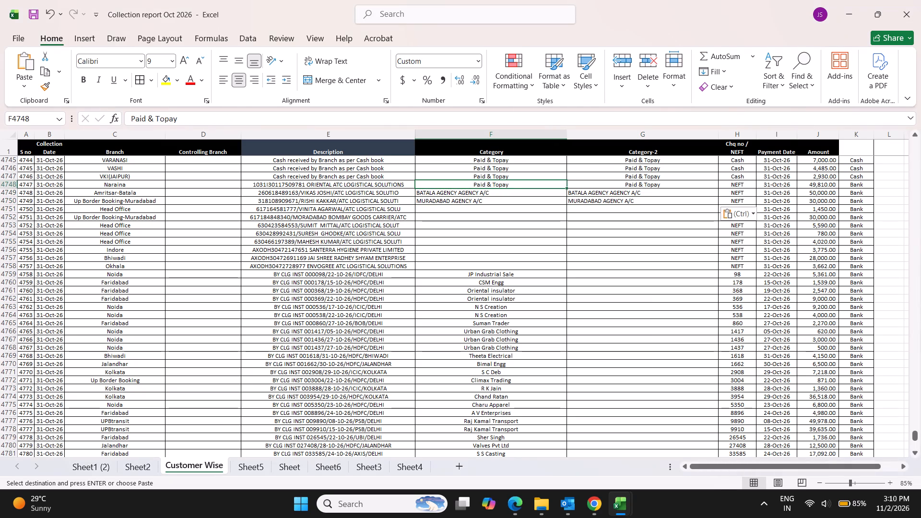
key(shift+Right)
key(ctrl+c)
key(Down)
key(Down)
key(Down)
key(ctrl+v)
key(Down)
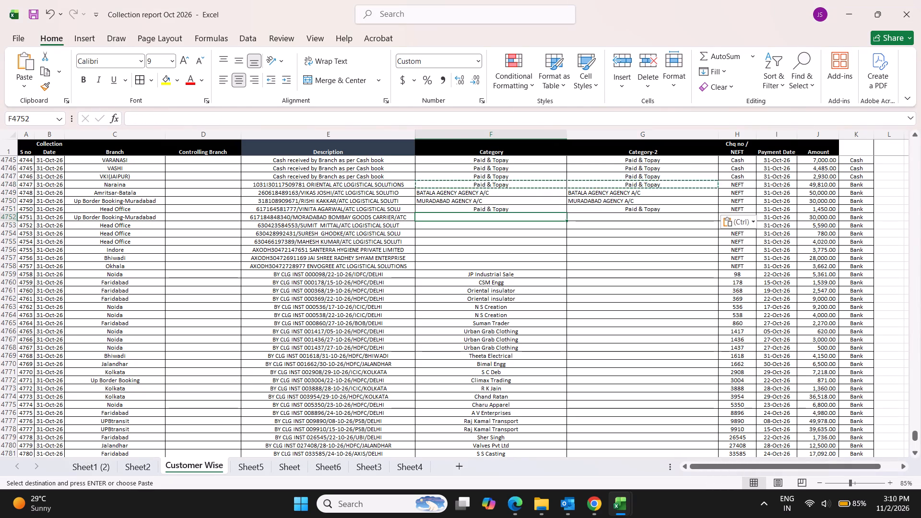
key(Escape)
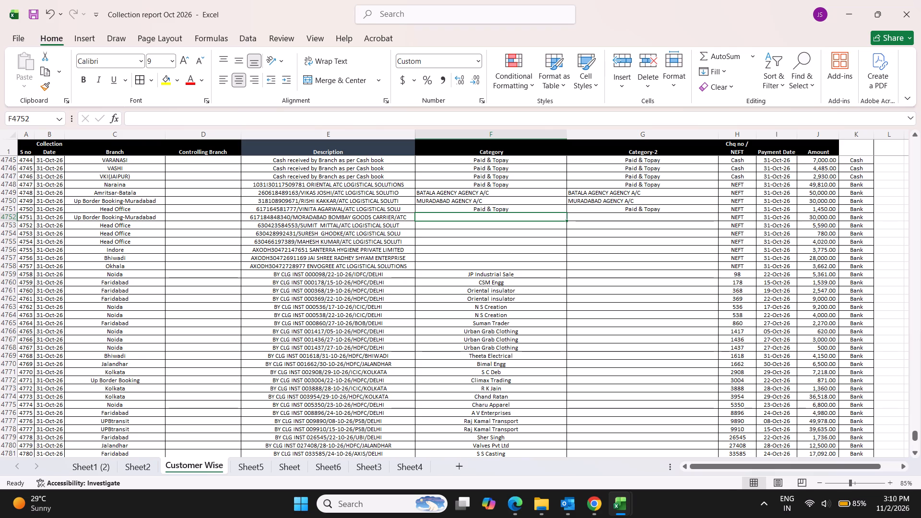
Copy the MURADABAD AGENCY A/C pair from row 4750 into Category and Category-2 of the Muradabad receipt in row 4752.
drag(486, 200, 603, 201)
key(ctrl+c)
click(487, 220)
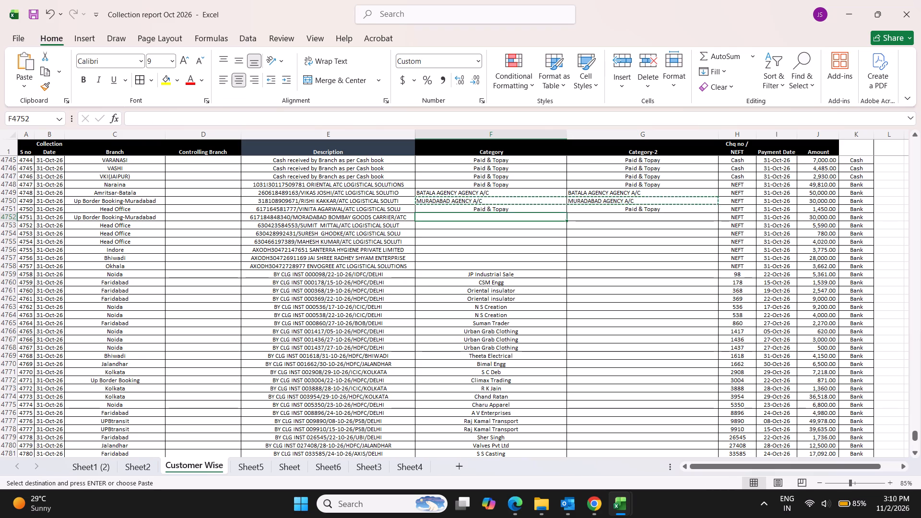
key(ctrl+v)
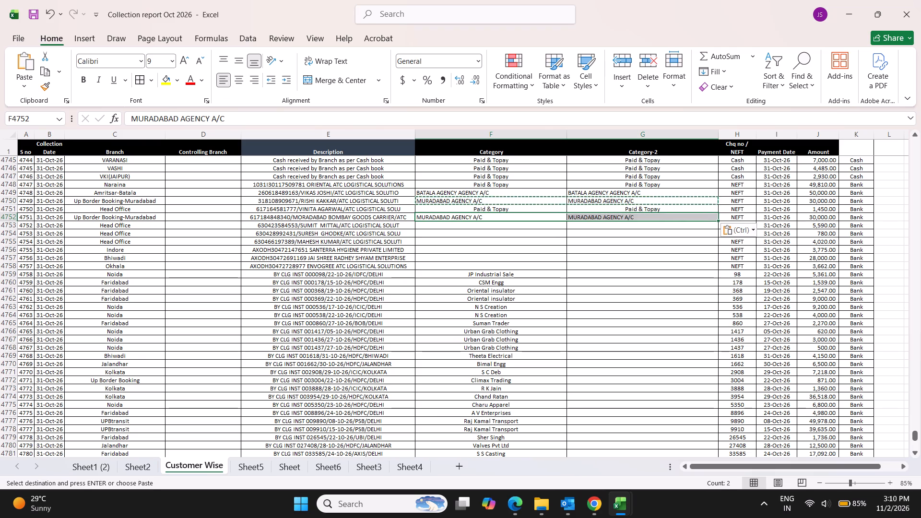
Copy the Paid & Topay pair from row 4751 into both category columns of the Head Office receipts in rows 4753 to 4755.
drag(502, 208, 632, 207)
key(ctrl+c)
click(503, 225)
key(ctrl+v)
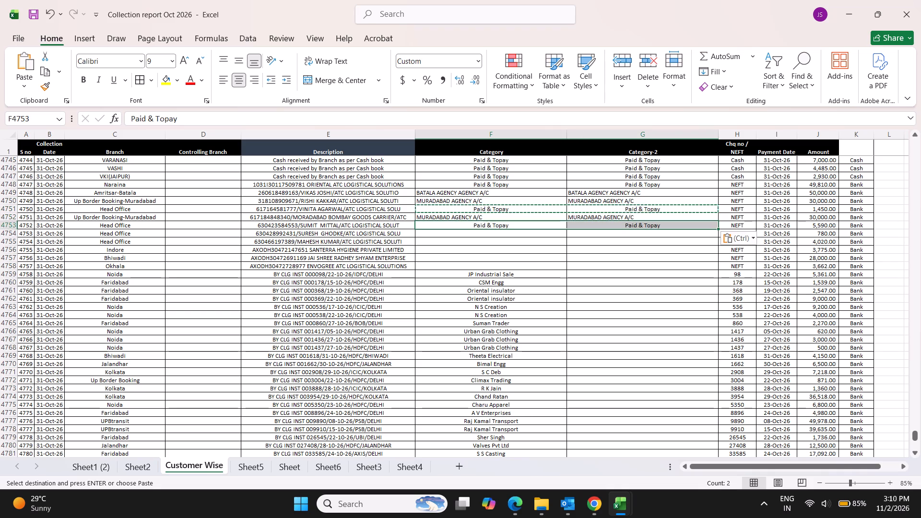
drag(457, 235, 595, 242)
key(ctrl+v)
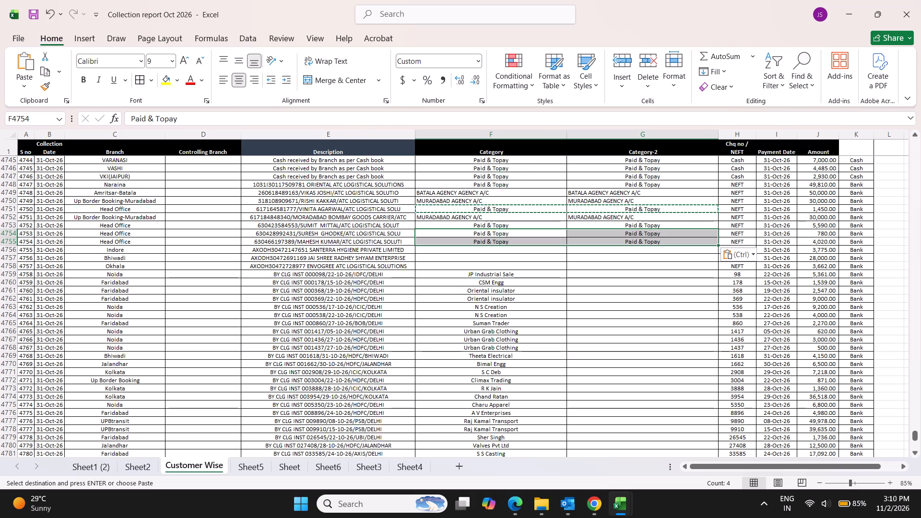
Copy the Paid & Topay pair into both category columns of the Indore, Bhiwadi and Okhala receipts in rows 4756 to 4758.
click(479, 248)
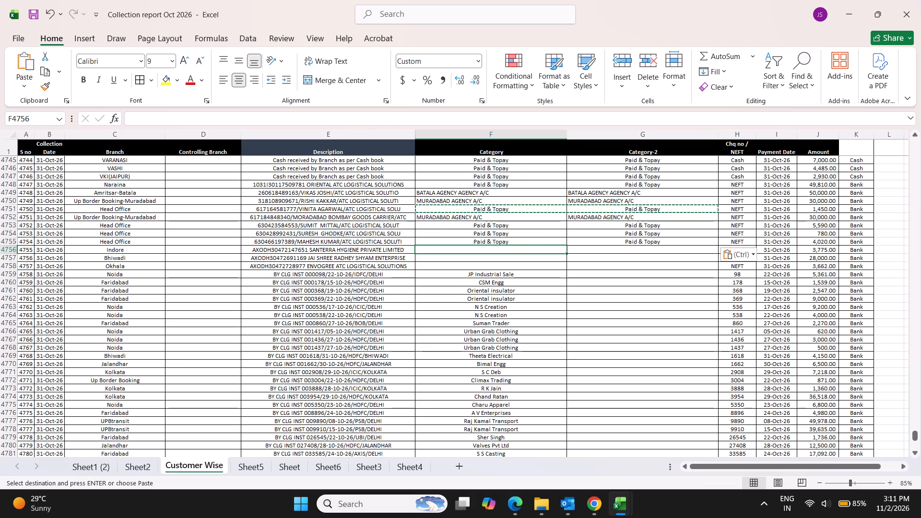
drag(521, 207, 593, 209)
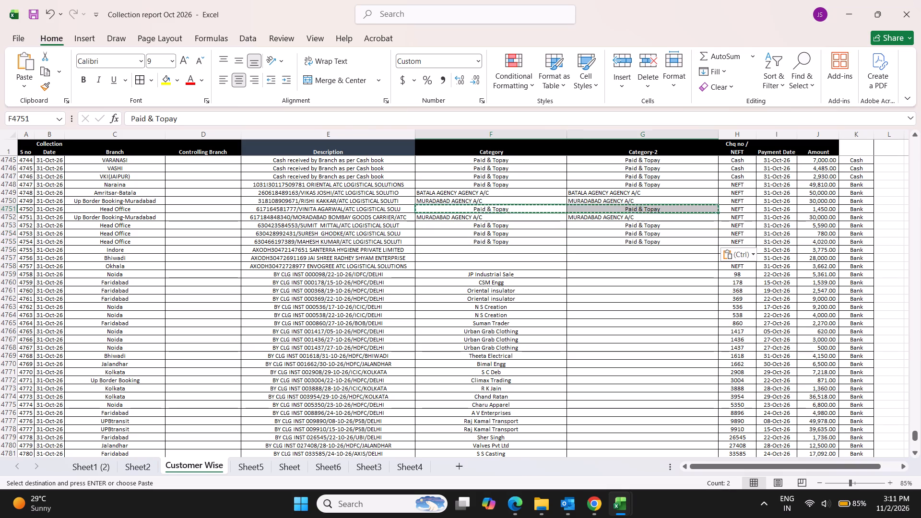
drag(593, 209, 653, 209)
key(ctrl+c)
click(514, 251)
key(ctrl+v)
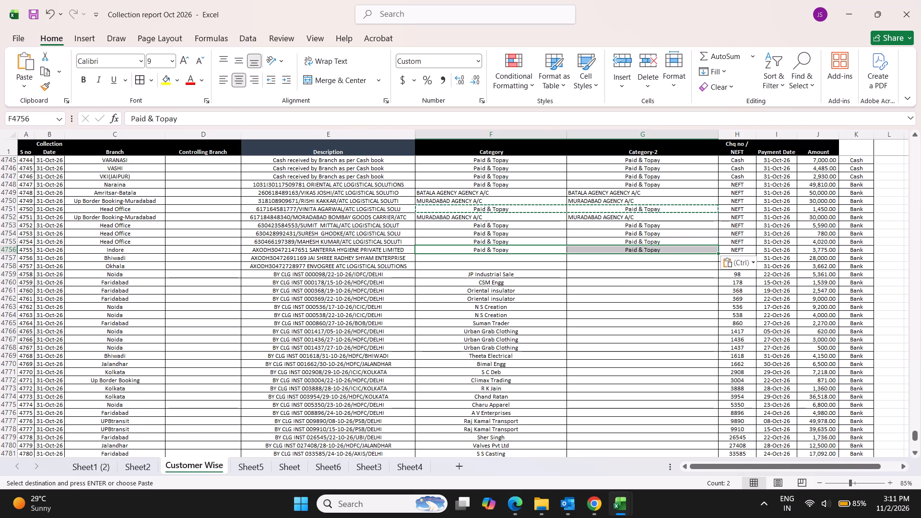
click(519, 260)
key(ctrl+v)
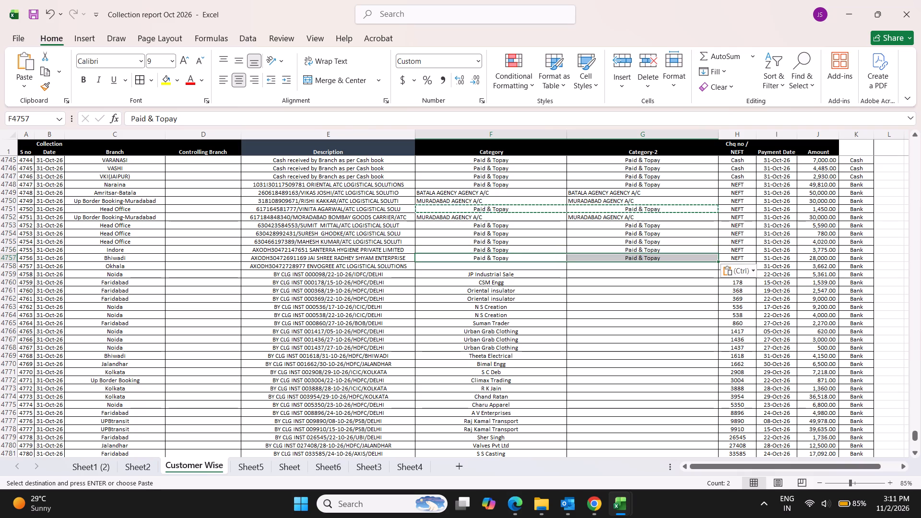
click(492, 267)
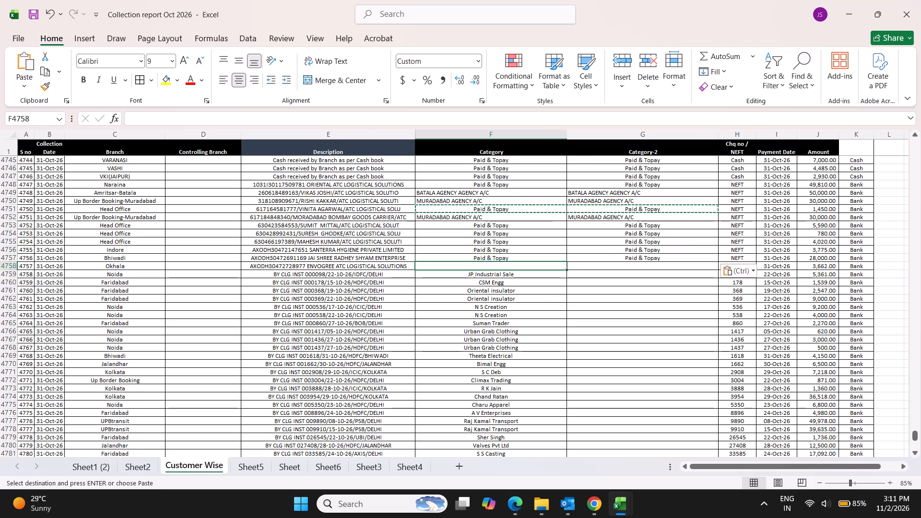
key(ctrl+v)
Replace the Noida and Faridabad cheque categories in rows 4759 to 4762 with Paid & Topay in both Category and Category-2.
scroll(589, 304, down, 4)
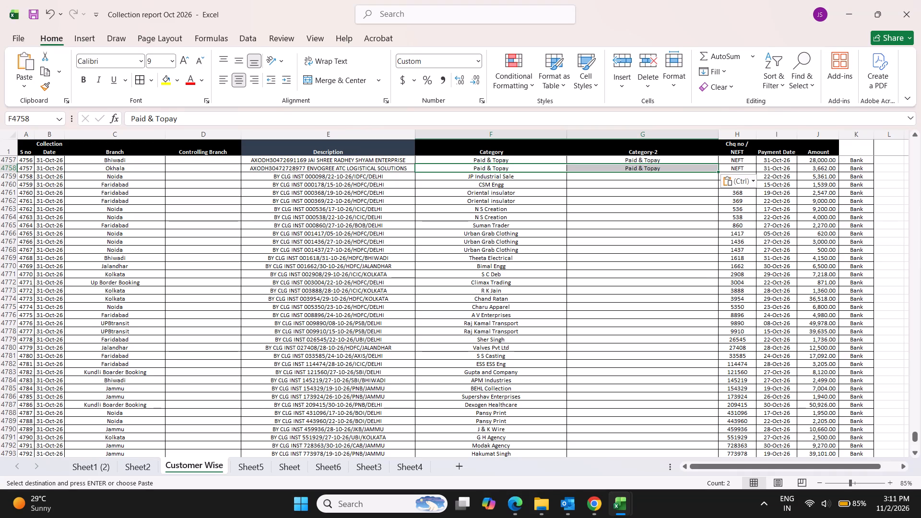
click(494, 178)
key(ctrl+v)
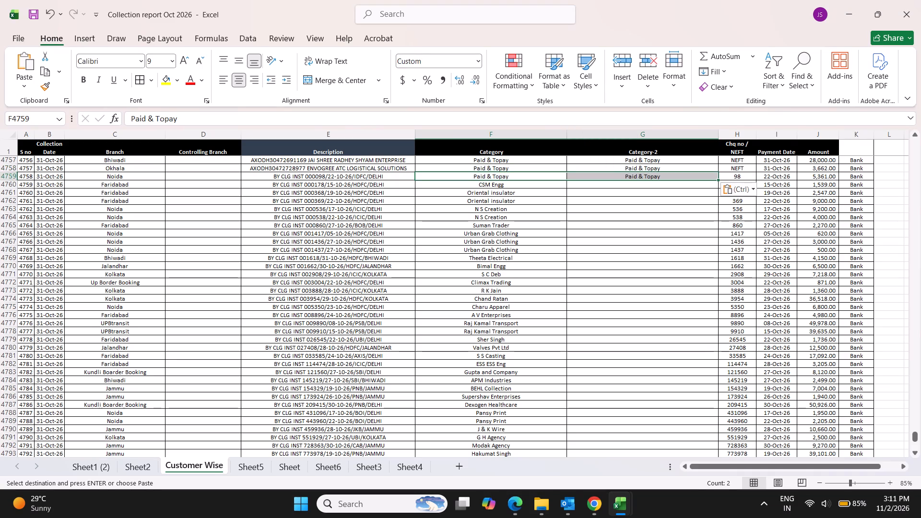
key(Down)
key(ctrl+v)
key(Down)
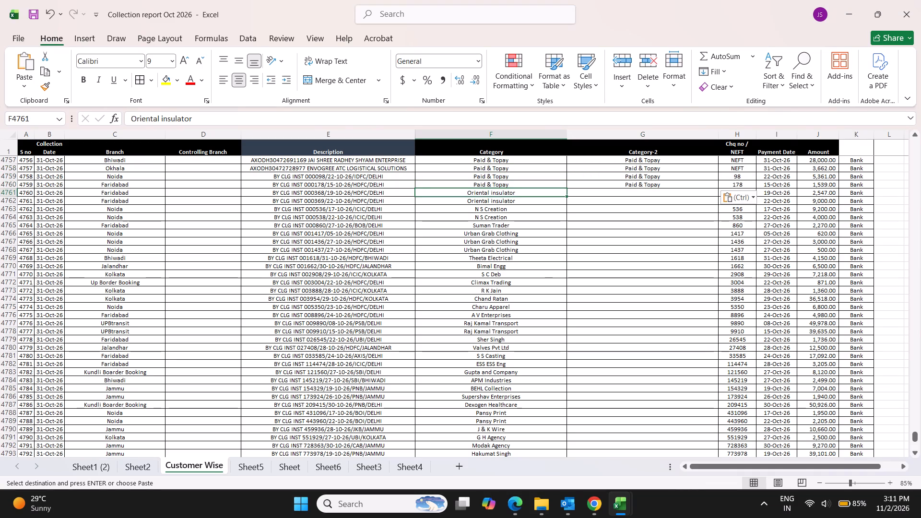
key(shift+Right)
key(shift+Down)
key(ctrl+v)
Select the category cells of the two Noida N S Creation receipts in rows 4763 and 4764 and switch to Final Collection target Aug 2026.
key(Down)
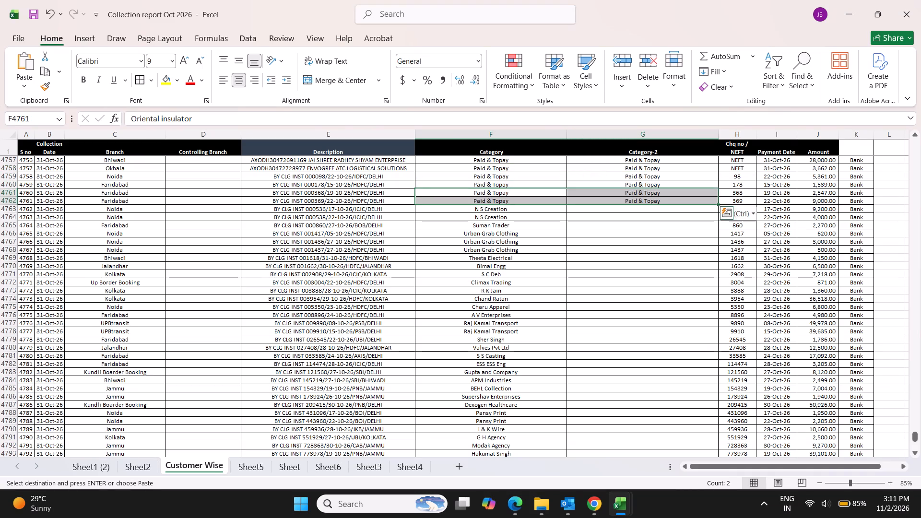
key(Down)
key(shift+Down)
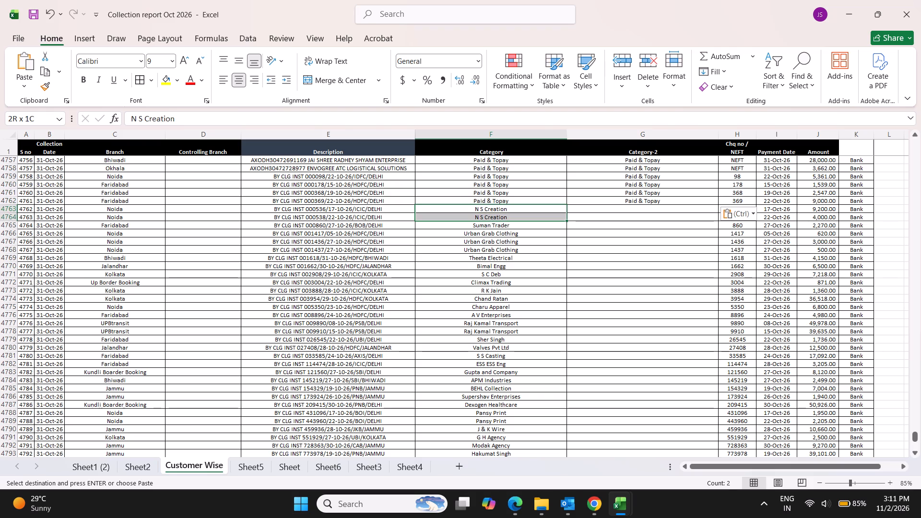
key(alt+Tab)
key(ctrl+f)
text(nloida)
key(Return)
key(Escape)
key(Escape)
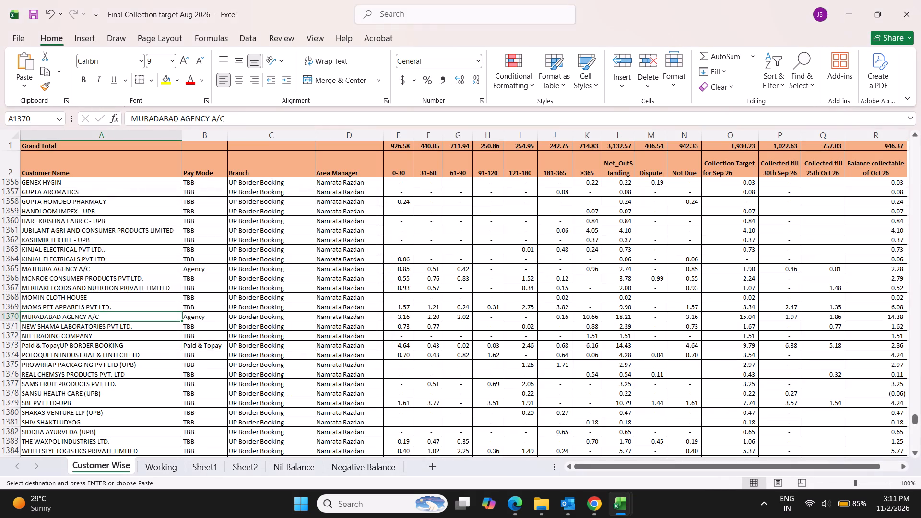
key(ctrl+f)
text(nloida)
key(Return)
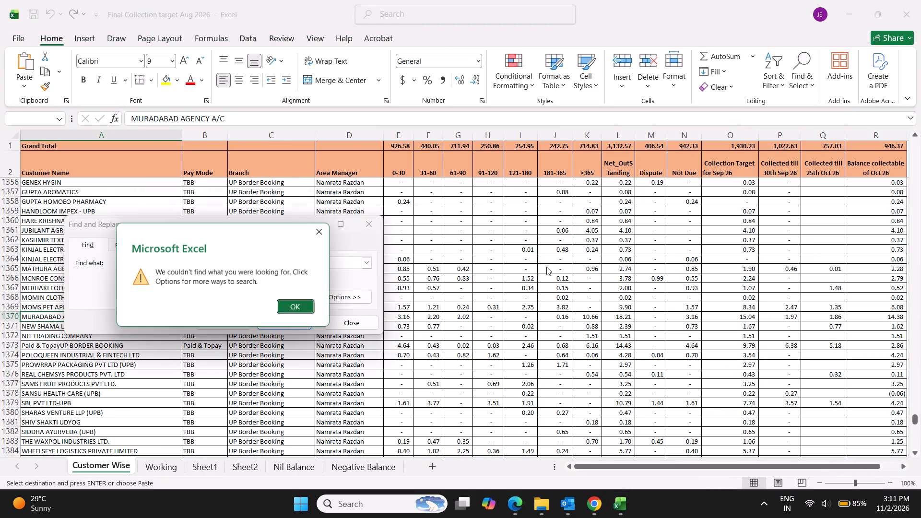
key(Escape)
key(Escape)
Search the Customer Wise sheet for the noida branch customers.
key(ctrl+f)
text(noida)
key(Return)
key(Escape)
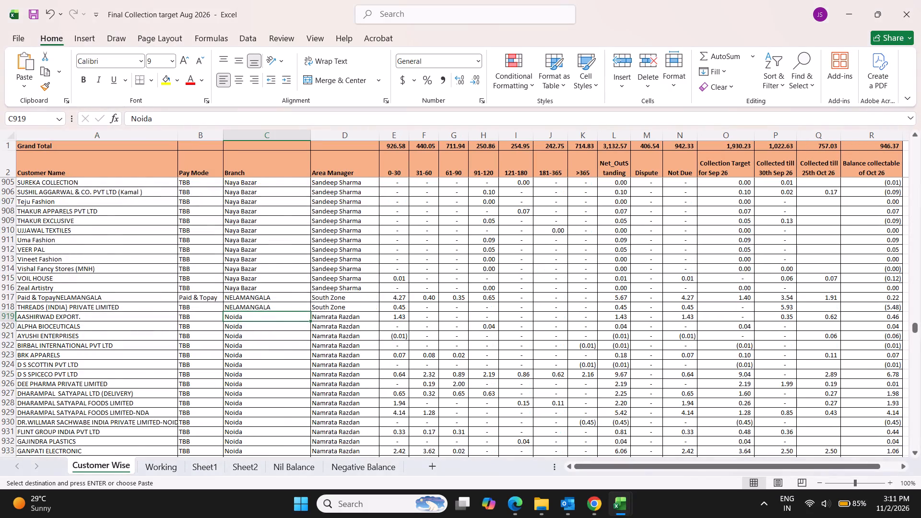
Check the Noida customers in Final Collection target Aug 2026 and fill Paid & Topay into both categories of the N S Creation receipts, rows 4763 and 4764.
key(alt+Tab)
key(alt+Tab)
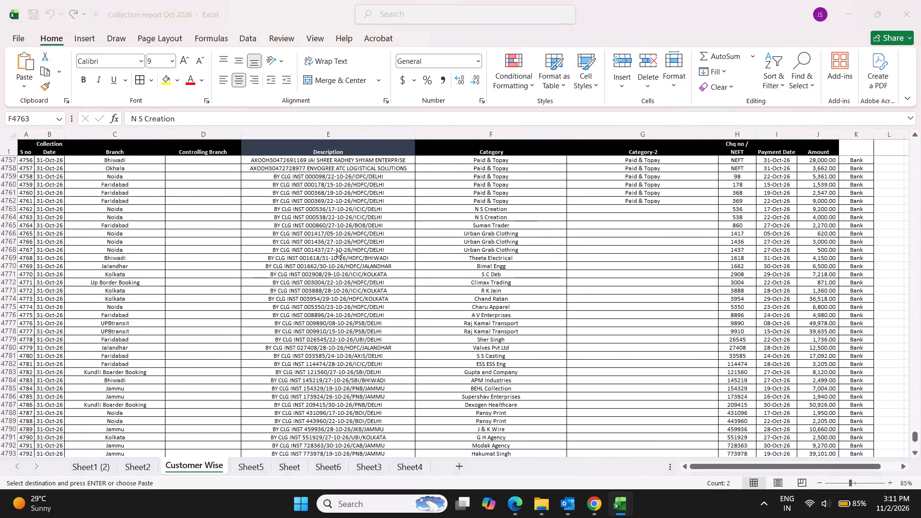
scroll(337, 249, down, 13)
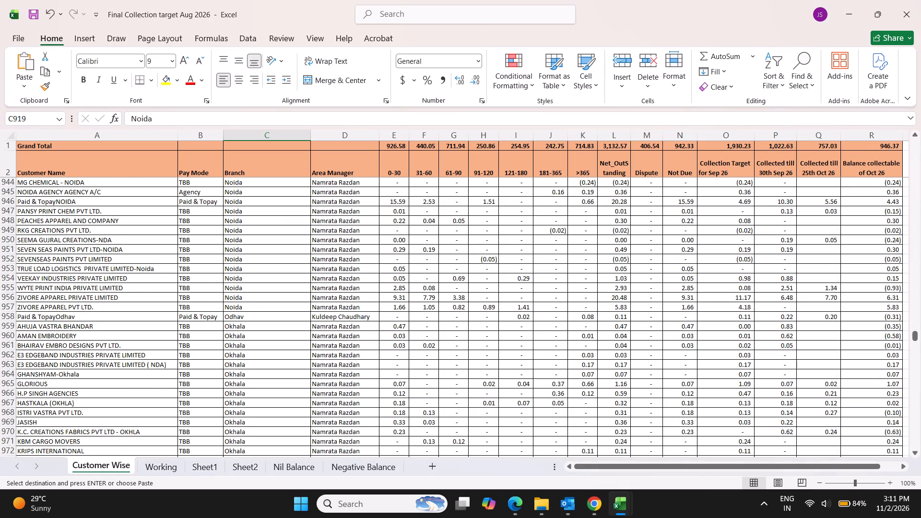
scroll(223, 271, up, 3)
key(alt+Tab)
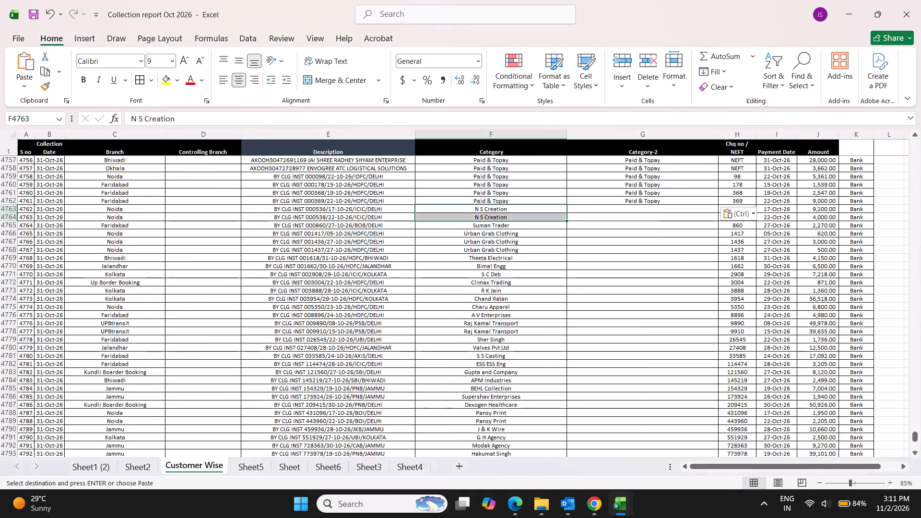
key(alt+Tab)
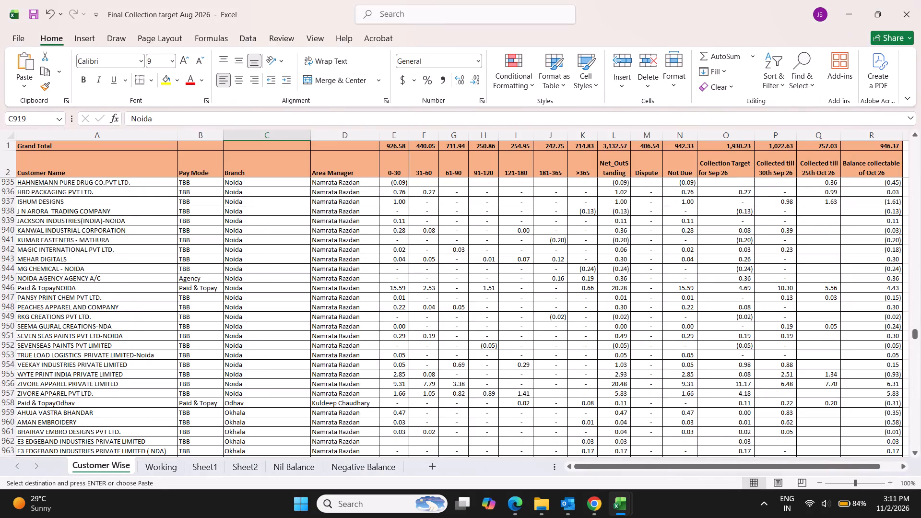
click(43, 275)
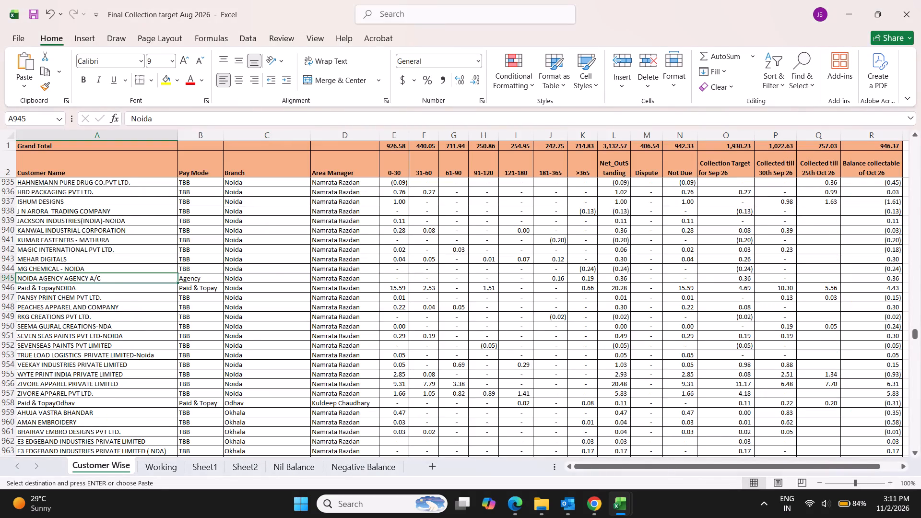
key(alt+Tab)
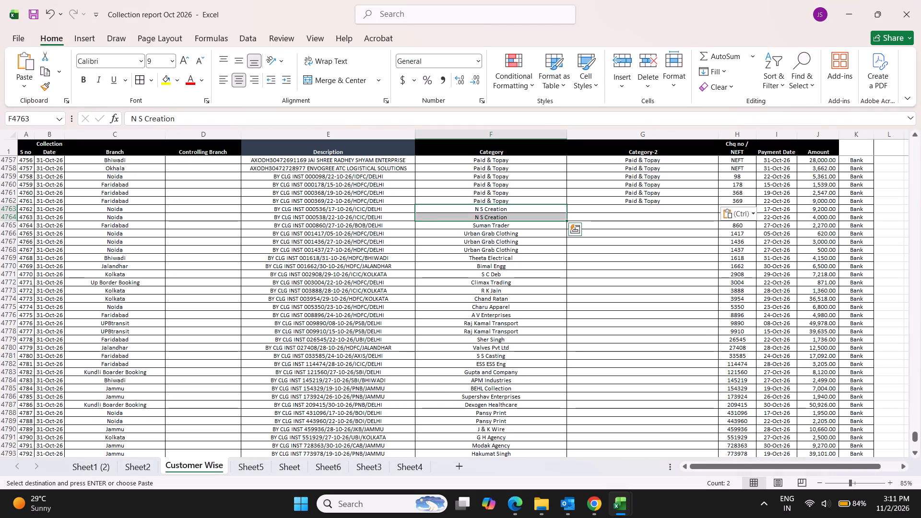
drag(517, 199, 654, 213)
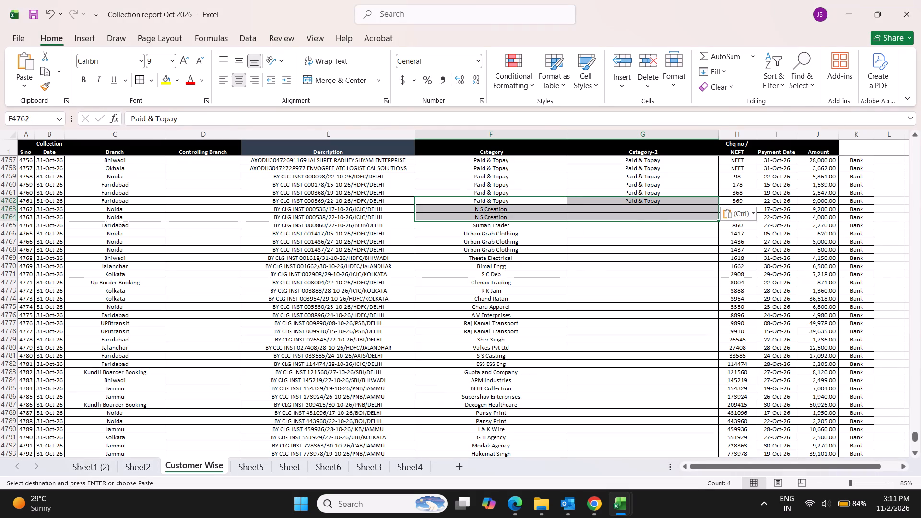
key(ctrl+d)
Fill Paid & Topay from the row above into Category and Category-2 of the Faridabad Suman Trader receipt in row 4765.
click(500, 225)
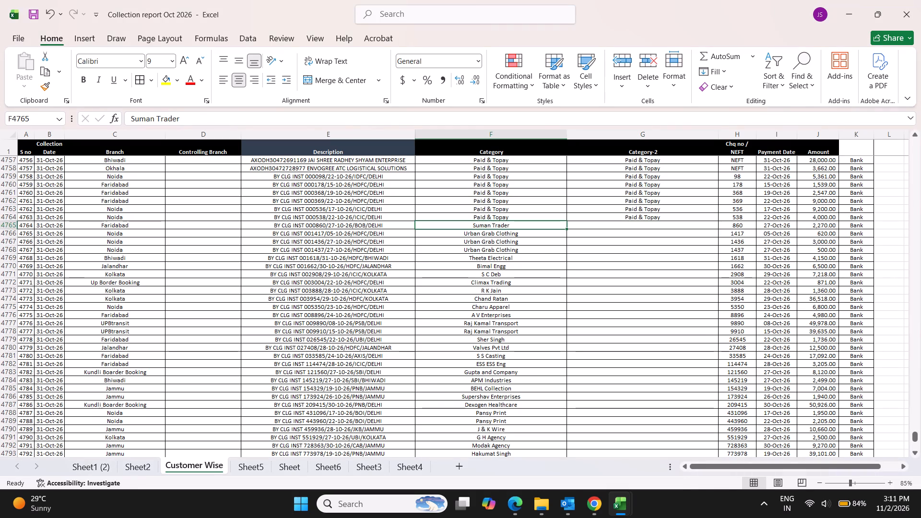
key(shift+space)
key(Right)
key(Left)
key(shift+Right)
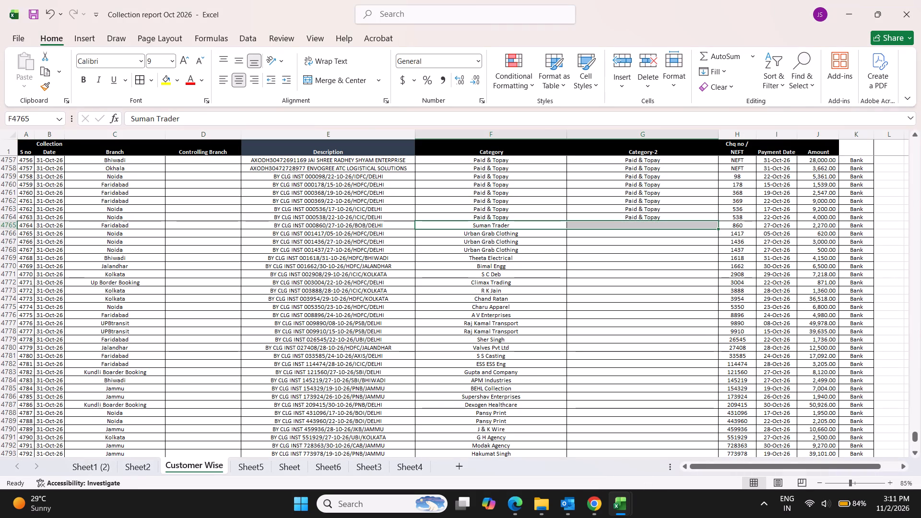
key(ctrl+d)
key(Down)
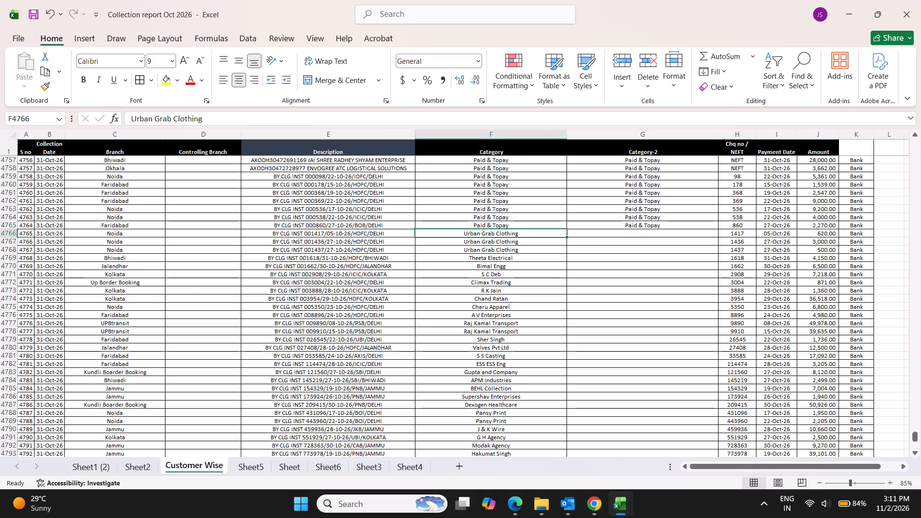
key(Up)
key(shift+Right)
key(Down)
Search Final Collection target Aug 2026 for urban and fill Paid & Topay into both categories of the Urban Grab Clothing receipts, rows 4766 to 4768.
key(alt+Tab)
key(ctrl+f)
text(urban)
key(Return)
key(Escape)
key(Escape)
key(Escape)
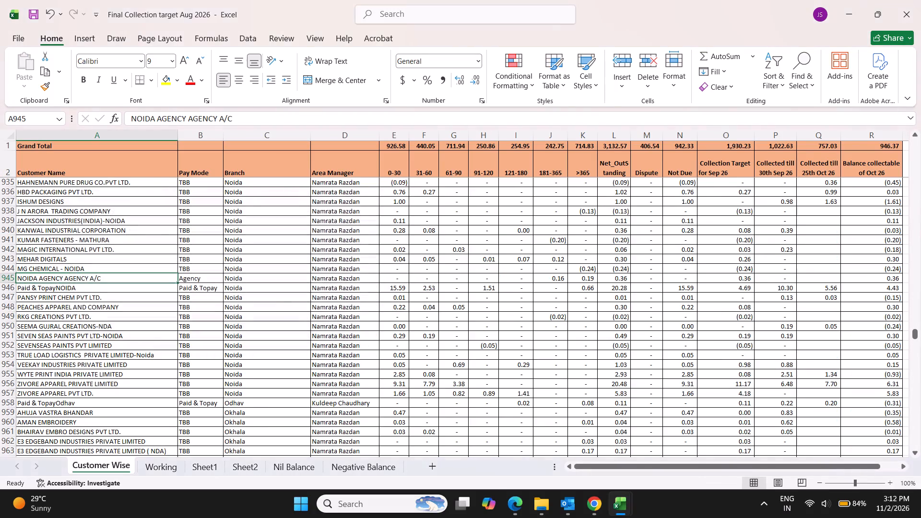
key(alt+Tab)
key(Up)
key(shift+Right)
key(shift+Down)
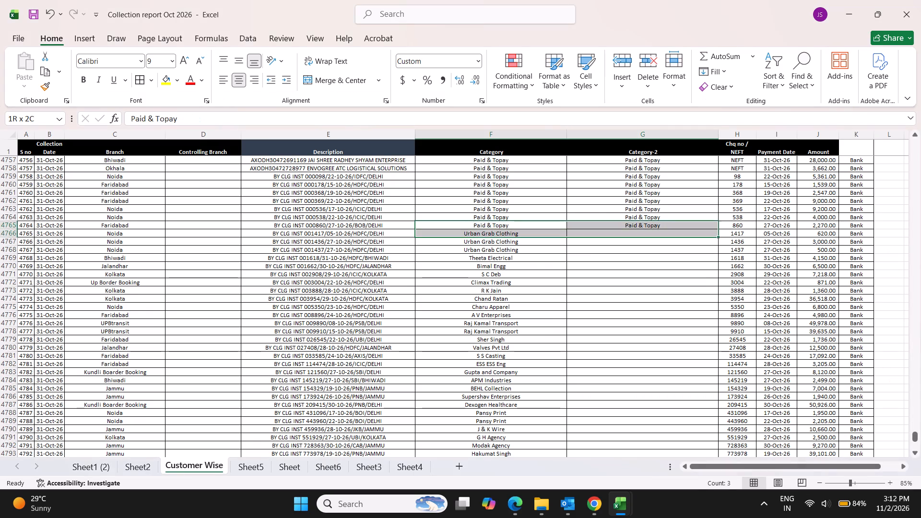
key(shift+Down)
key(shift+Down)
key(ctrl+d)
Fill Paid & Topay into both category columns of the Bhiwadi, Jalandhar and Kolkata receipts in rows 4769 to 4771.
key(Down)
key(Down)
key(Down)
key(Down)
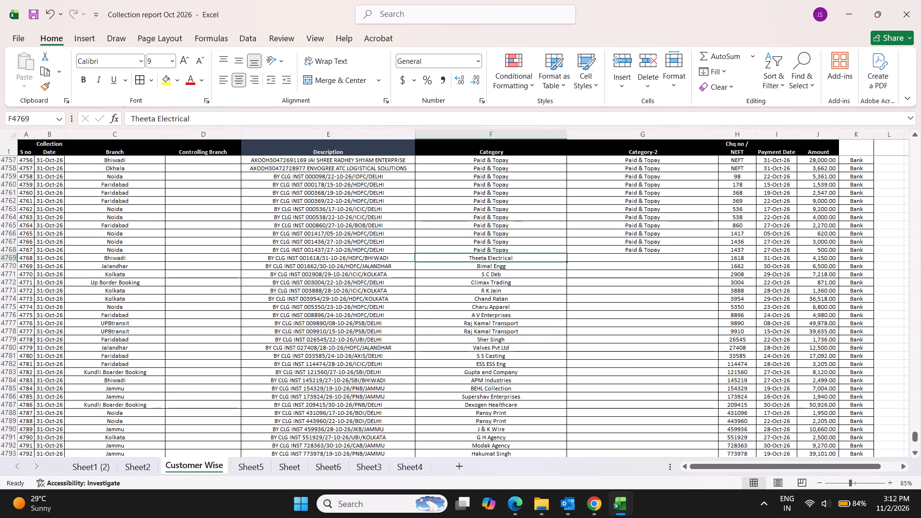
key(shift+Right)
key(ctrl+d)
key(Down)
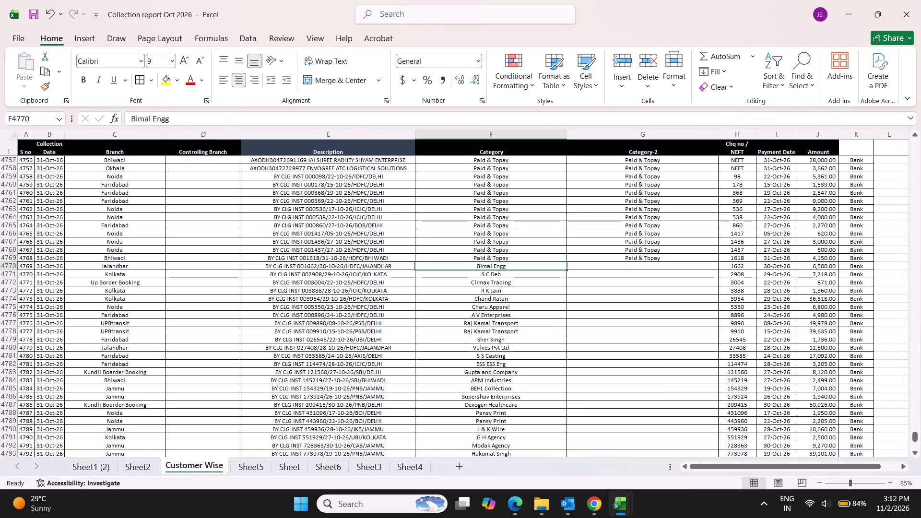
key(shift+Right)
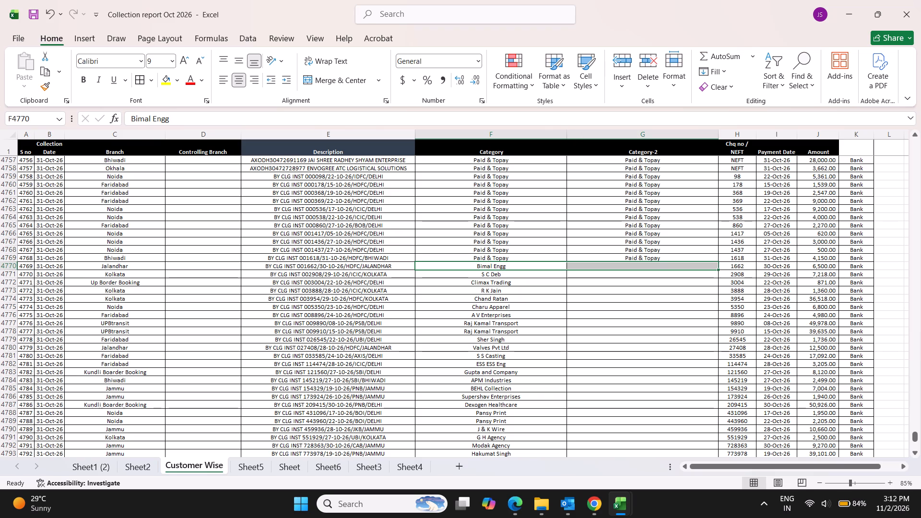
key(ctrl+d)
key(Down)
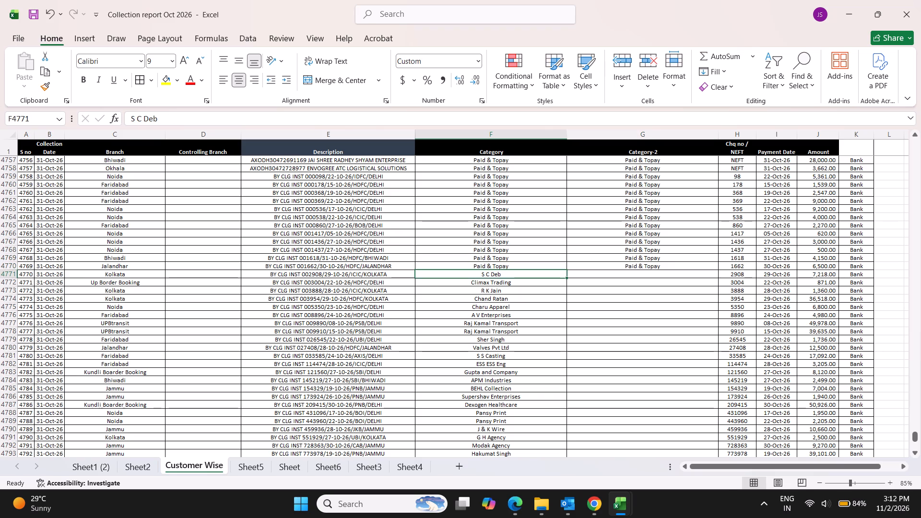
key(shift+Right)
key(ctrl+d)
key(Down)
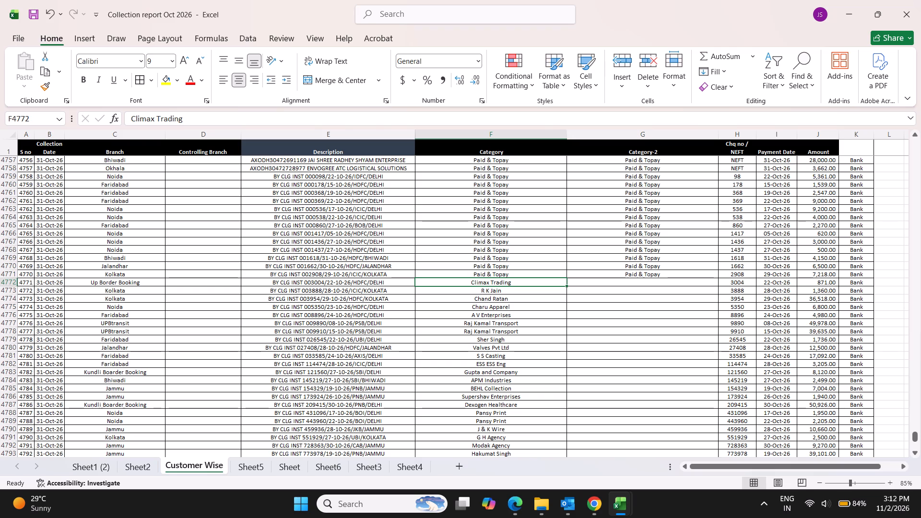
Fill Paid & Topay into both category columns of the Up Border Booking, Kolkata and Noida receipts in rows 4772 to 4775.
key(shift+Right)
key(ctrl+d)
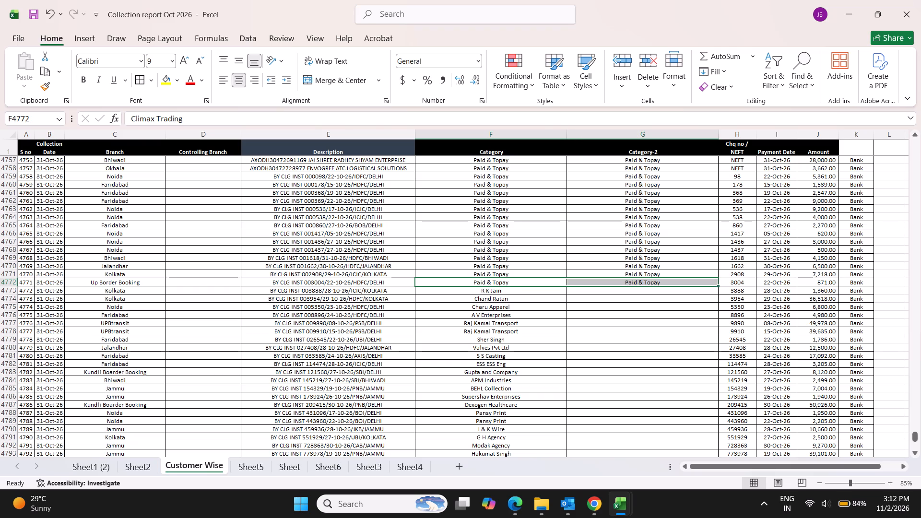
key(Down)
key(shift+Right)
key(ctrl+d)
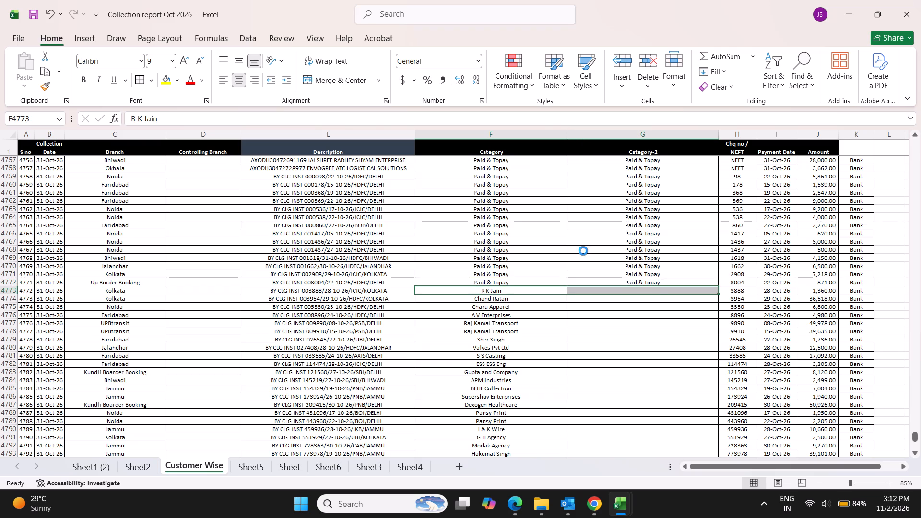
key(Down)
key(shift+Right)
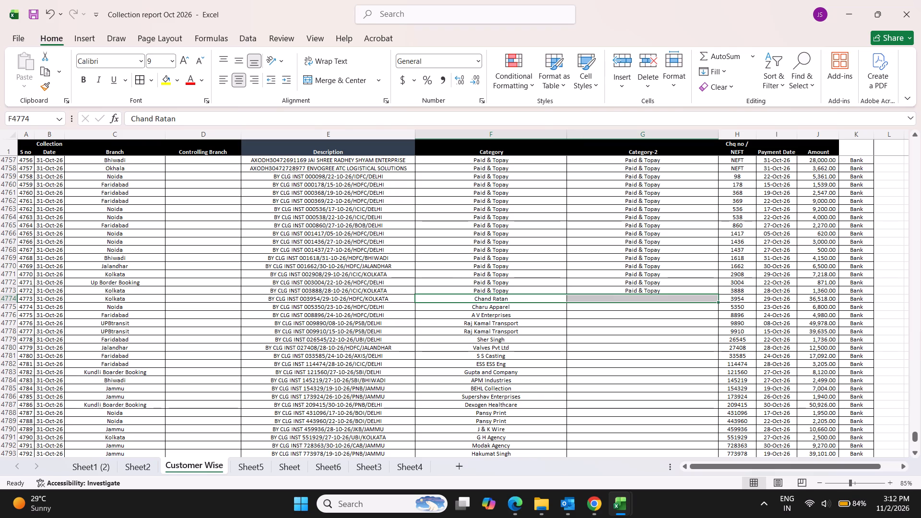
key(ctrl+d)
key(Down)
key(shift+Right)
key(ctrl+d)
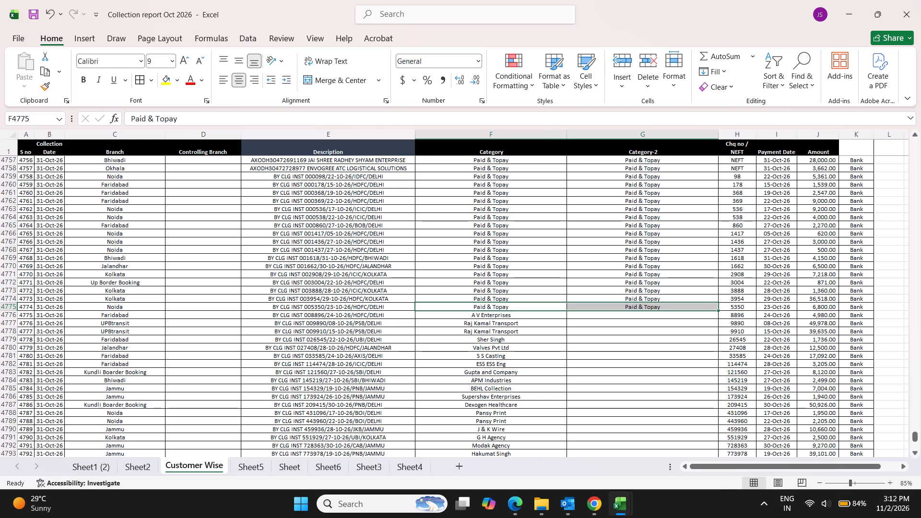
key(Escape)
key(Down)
Search the Customer Wise sheet of Final Collection target Aug 2026 for charu app and return to Collection report Oct 2026.
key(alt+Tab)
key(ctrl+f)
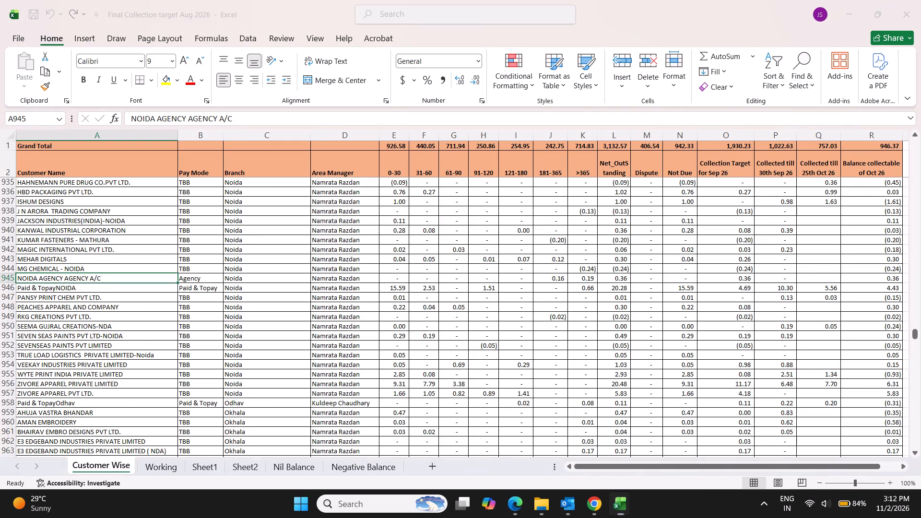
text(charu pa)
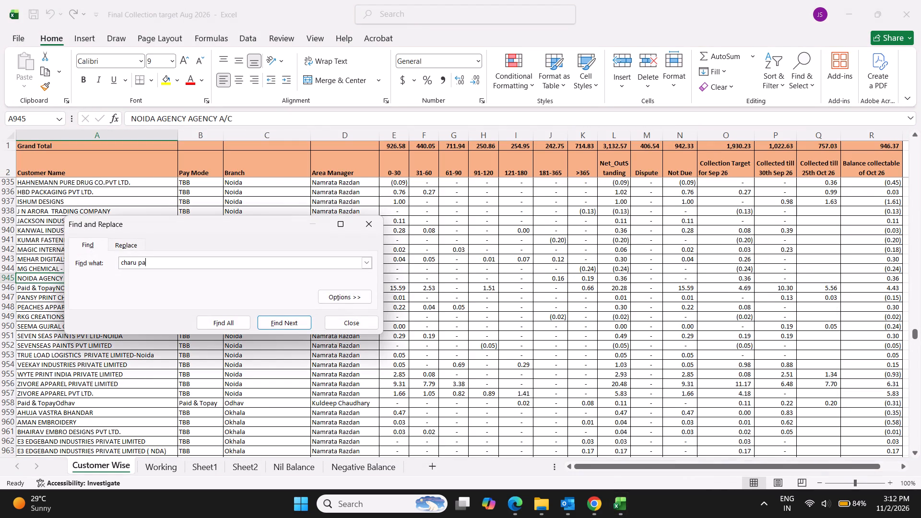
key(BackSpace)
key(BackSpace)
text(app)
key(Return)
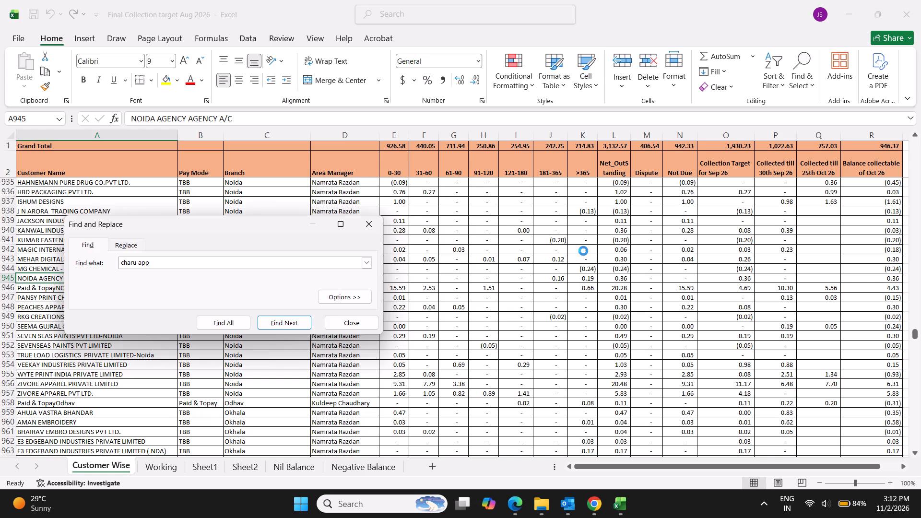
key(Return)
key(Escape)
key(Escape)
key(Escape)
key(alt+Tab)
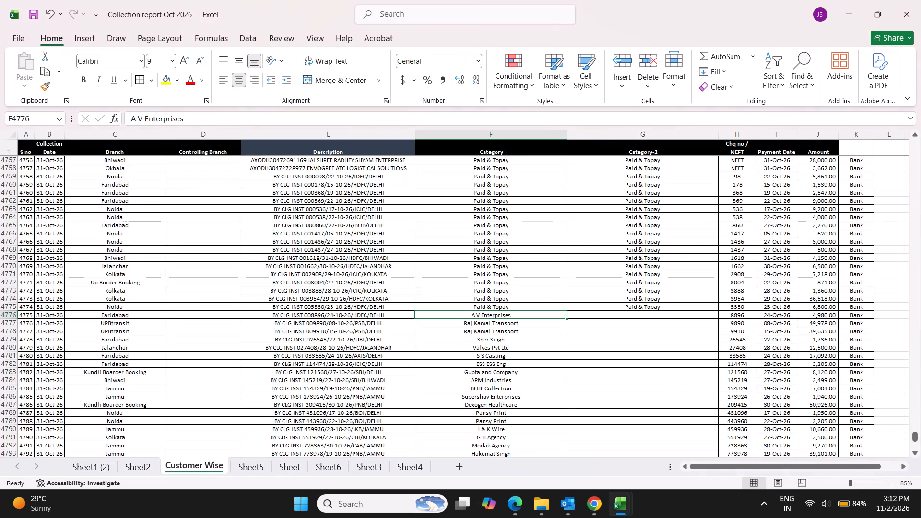
Fill Paid & Topay into Category and Category-2 of the Faridabad A V Enterprises receipt in row 4776.
scroll(604, 253, down, 4)
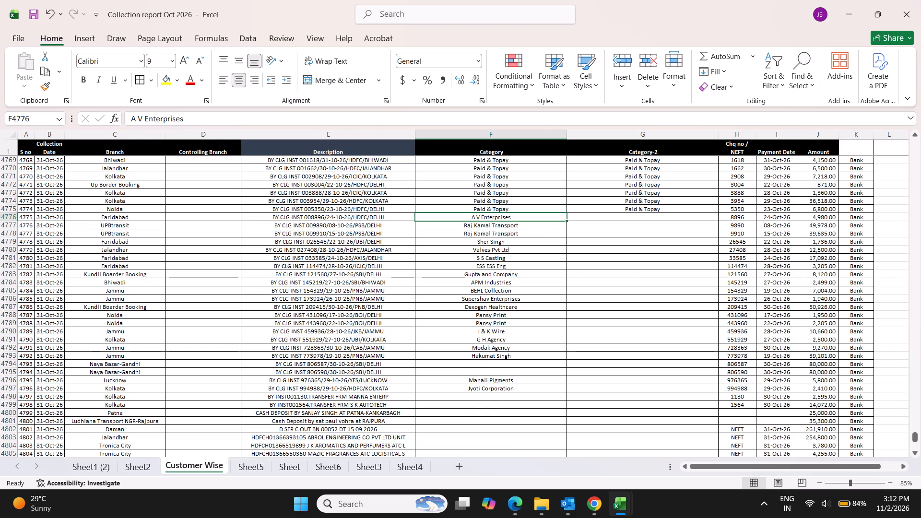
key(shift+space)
key(Right)
key(Left)
key(shift+Right)
key(ctrl+d)
key(Down)
key(alt+Tab)
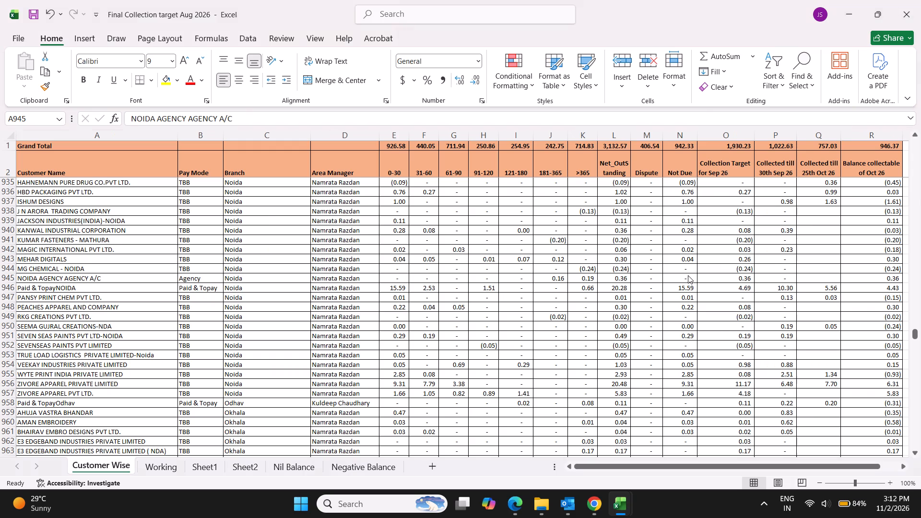
key(ctrl+f)
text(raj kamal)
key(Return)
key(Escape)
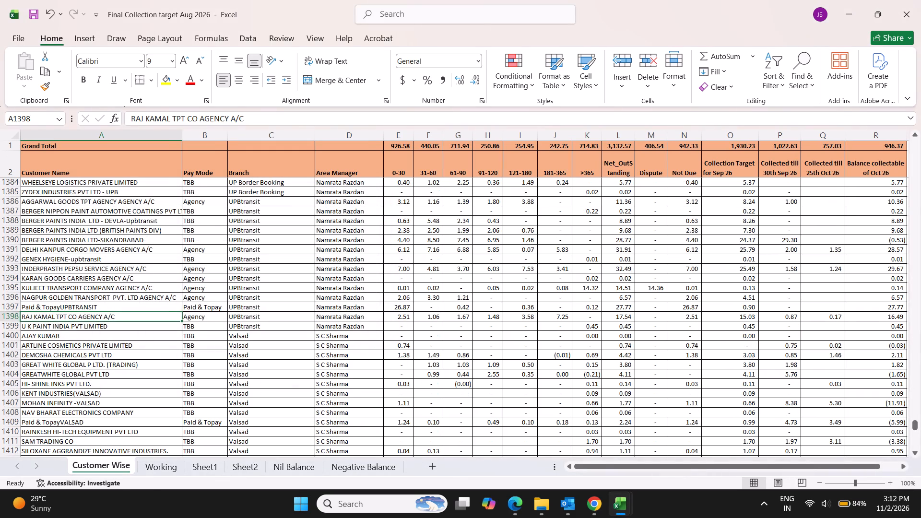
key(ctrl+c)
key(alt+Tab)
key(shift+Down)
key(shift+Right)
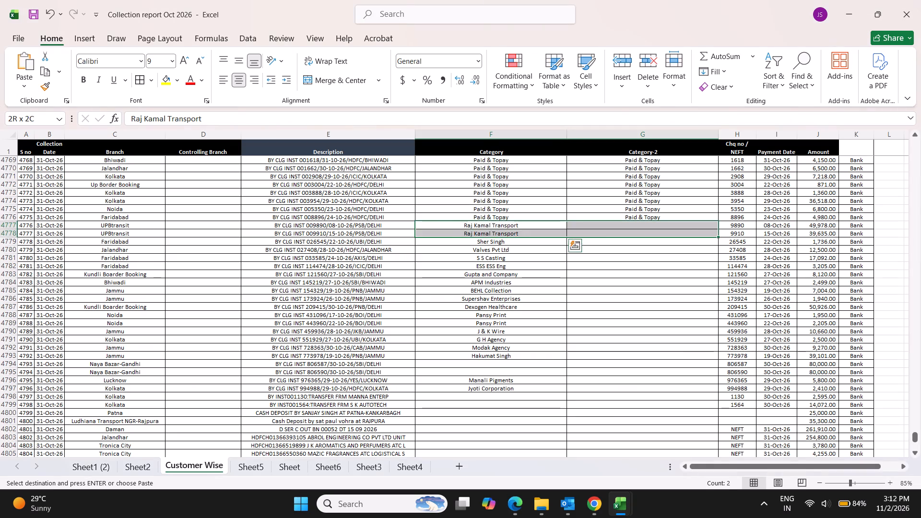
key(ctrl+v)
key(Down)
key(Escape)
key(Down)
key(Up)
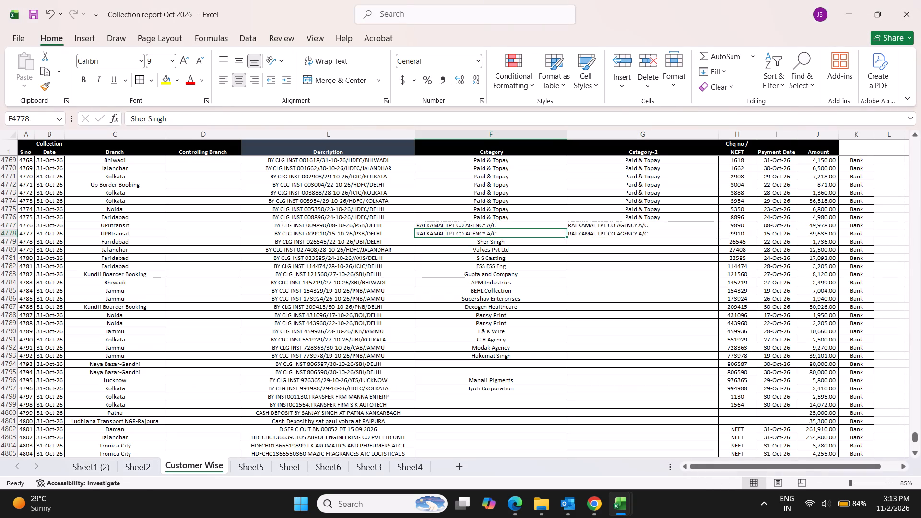
Copy the Paid & Topay pair from row 4776 into both category columns of the Faridabad and Jalandhar receipts in rows 4779 to 4782.
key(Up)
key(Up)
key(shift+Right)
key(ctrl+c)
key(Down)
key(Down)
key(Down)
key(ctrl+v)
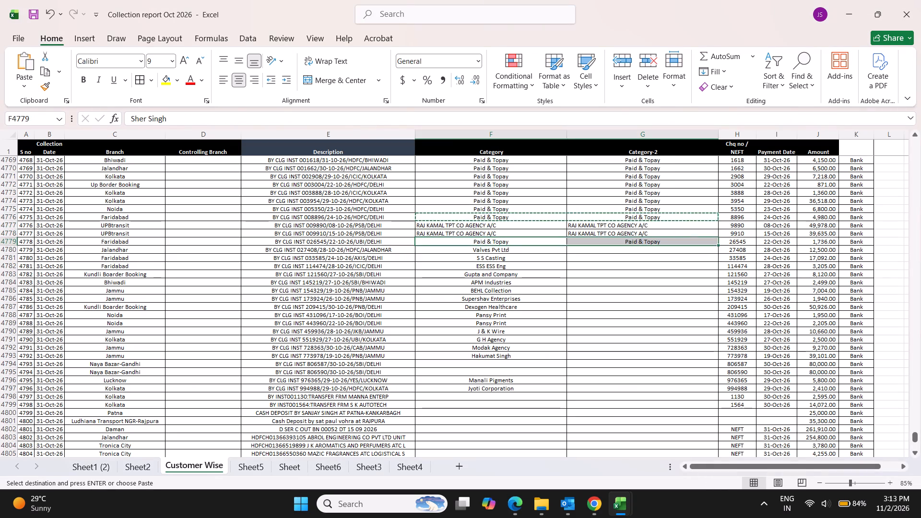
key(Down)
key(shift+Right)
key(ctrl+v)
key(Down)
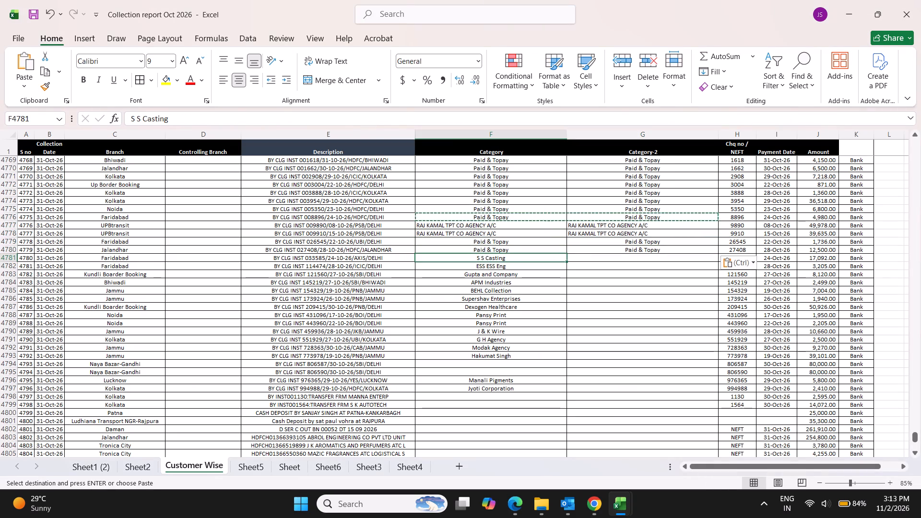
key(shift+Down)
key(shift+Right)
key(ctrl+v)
Paste the copied Paid & Topay pair into both category columns of the Kundli Boarder Booking and Bhiwadi receipts in rows 4783 and 4784.
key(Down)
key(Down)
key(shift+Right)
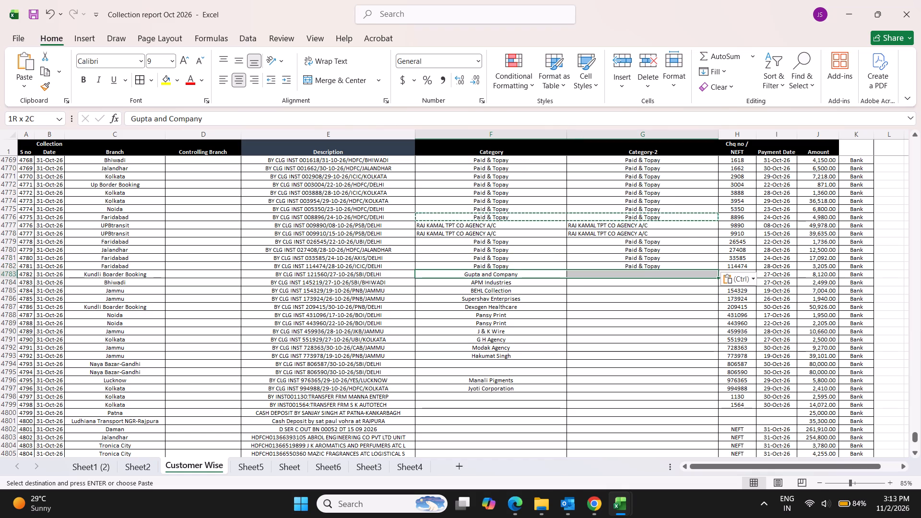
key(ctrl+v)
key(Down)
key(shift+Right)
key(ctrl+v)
Search the Customer Wise sheet of Final Collection target Aug 2026 for behl coll and return to Collection report Oct 2026.
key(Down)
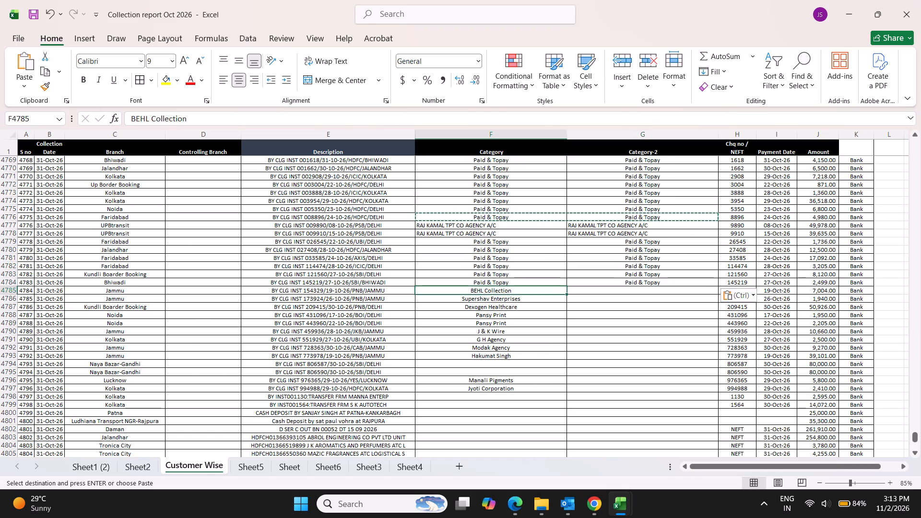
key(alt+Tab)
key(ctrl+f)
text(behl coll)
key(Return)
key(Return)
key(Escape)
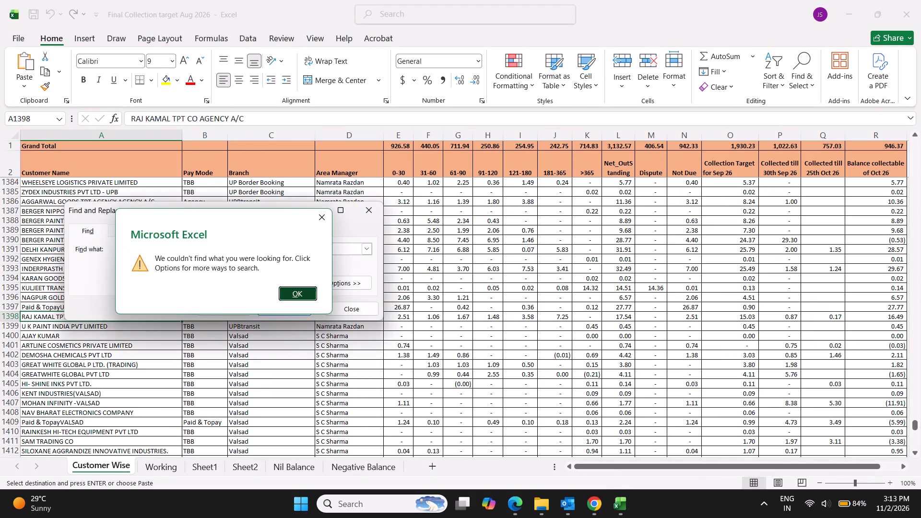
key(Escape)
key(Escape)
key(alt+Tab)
Fill Paid & Topay from the row above into Category and Category-2 of the Jammu receipts in rows 4785 and 4786.
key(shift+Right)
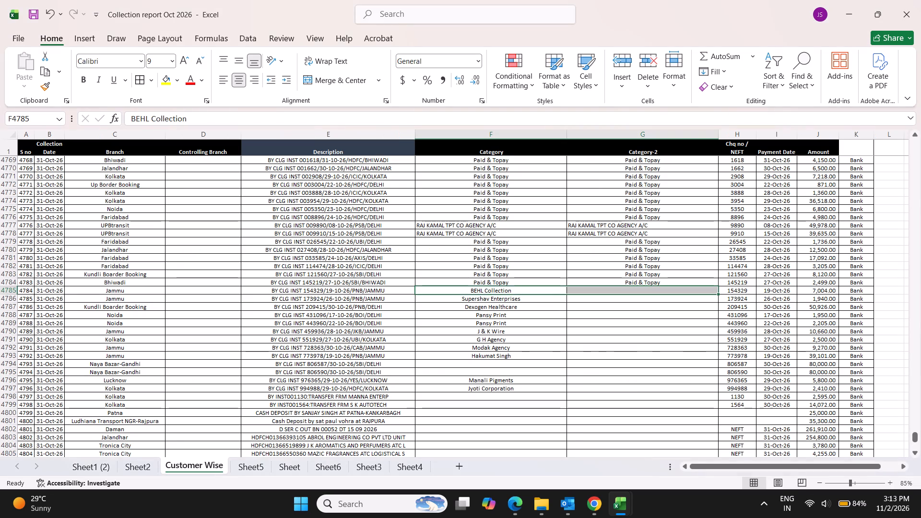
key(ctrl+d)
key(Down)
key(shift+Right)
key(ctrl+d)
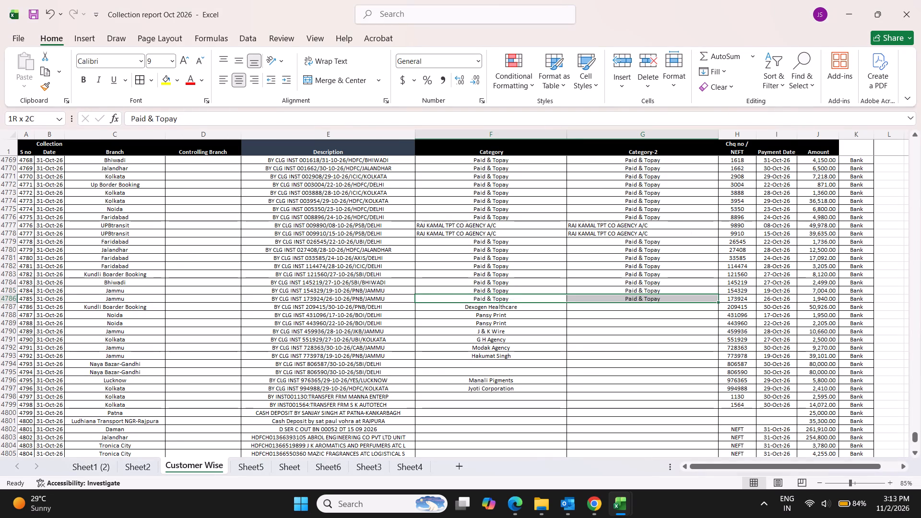
Find kundli board in Final Collection target Aug 2026 and copy DEXOGEN HEALTHCARE PRIVATE LIMITED into both categories of row 4787 in Collection report Oct 2026.
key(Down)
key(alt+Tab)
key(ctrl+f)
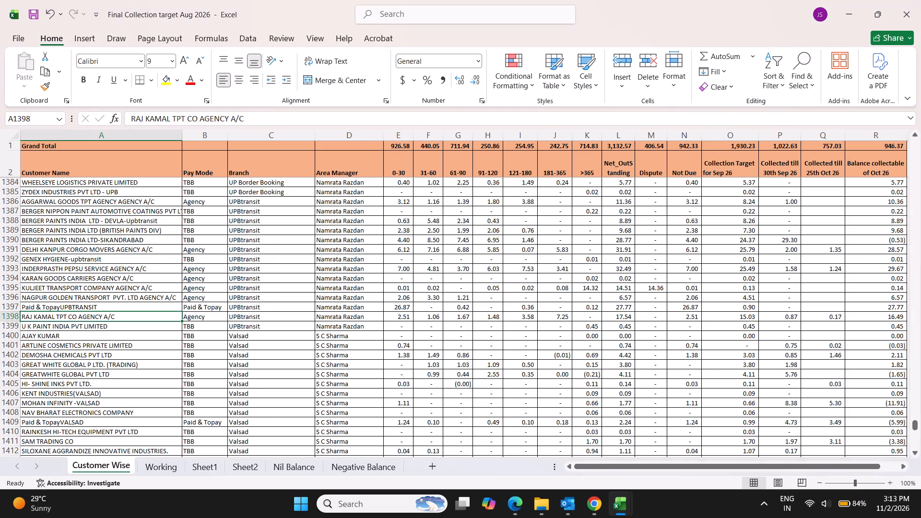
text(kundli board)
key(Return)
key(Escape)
scroll(570, 218, down, 3)
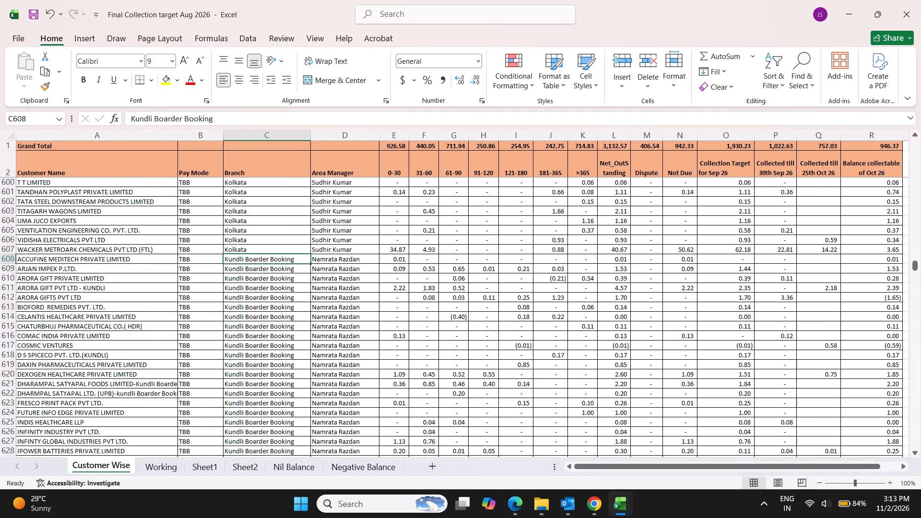
scroll(463, 319, down, 2)
click(62, 290)
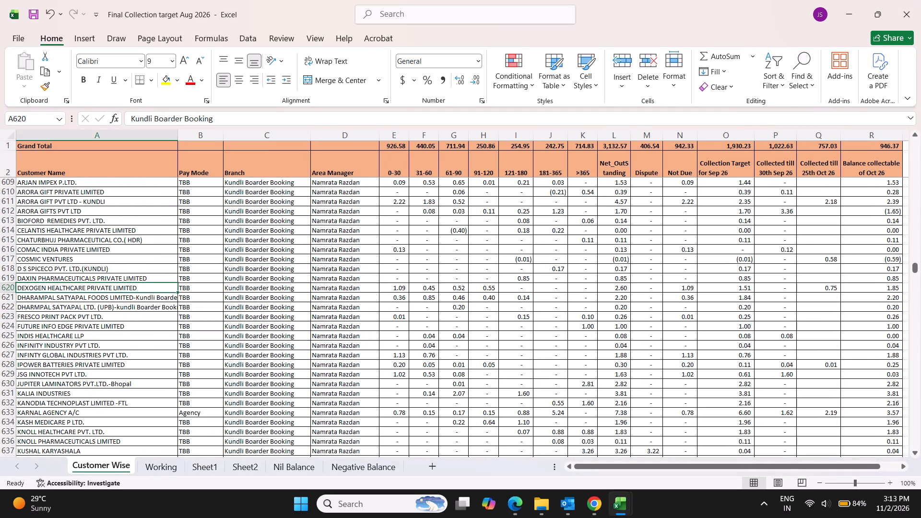
key(ctrl+c)
key(alt+Tab)
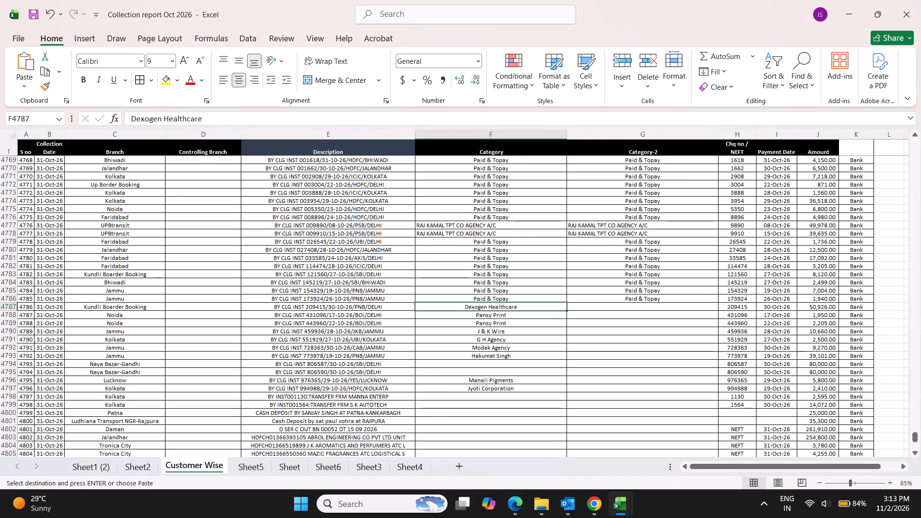
drag(506, 307, 604, 309)
key(ctrl+v)
Find pansy pri in Final Collection target Aug 2026 and copy PANSY PRINT CHEM PVT LTD. into both categories of Noida rows 4788 and 4789.
scroll(573, 320, down, 4)
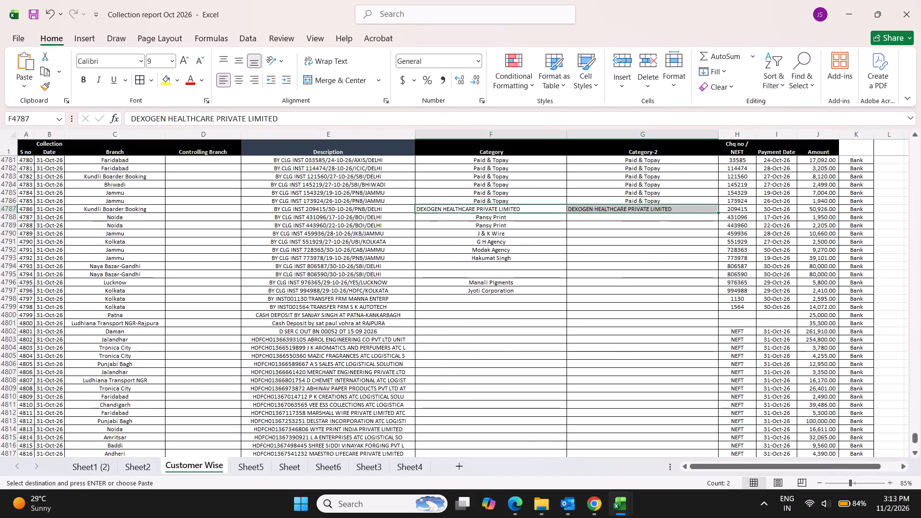
click(566, 321)
key(alt+Tab)
key(ctrl+f)
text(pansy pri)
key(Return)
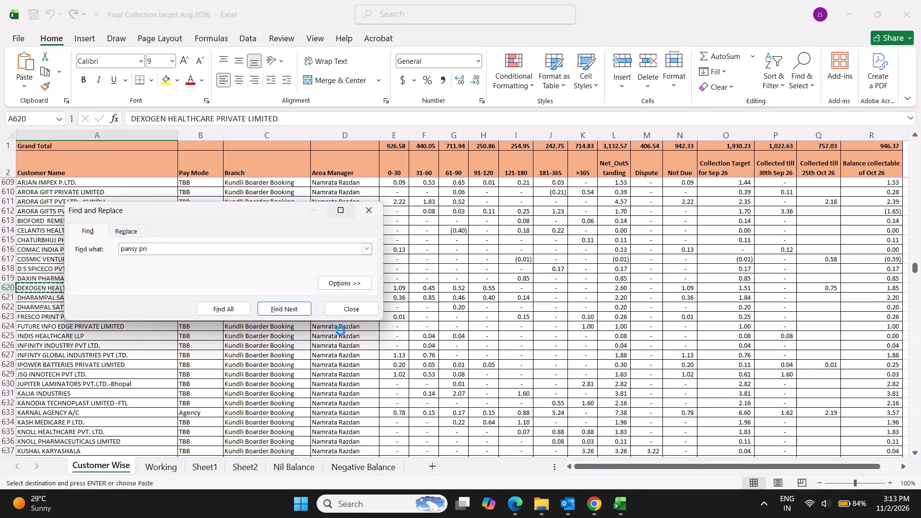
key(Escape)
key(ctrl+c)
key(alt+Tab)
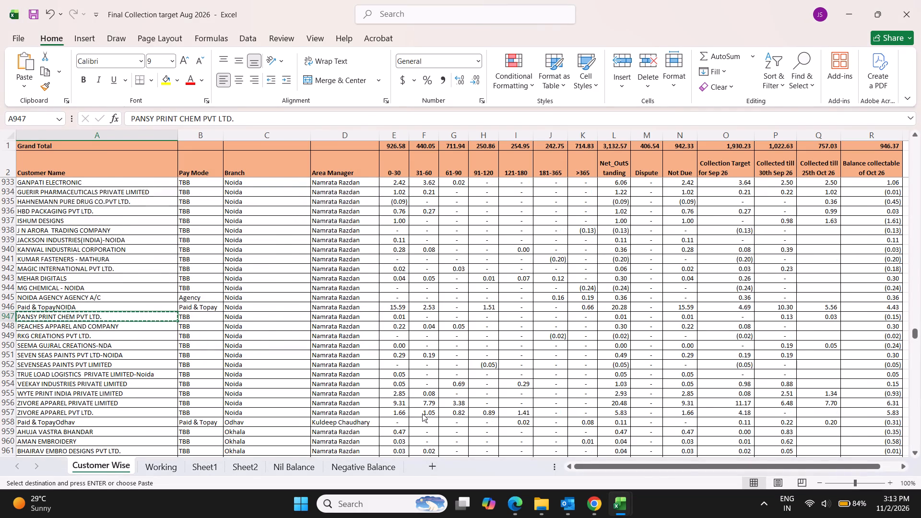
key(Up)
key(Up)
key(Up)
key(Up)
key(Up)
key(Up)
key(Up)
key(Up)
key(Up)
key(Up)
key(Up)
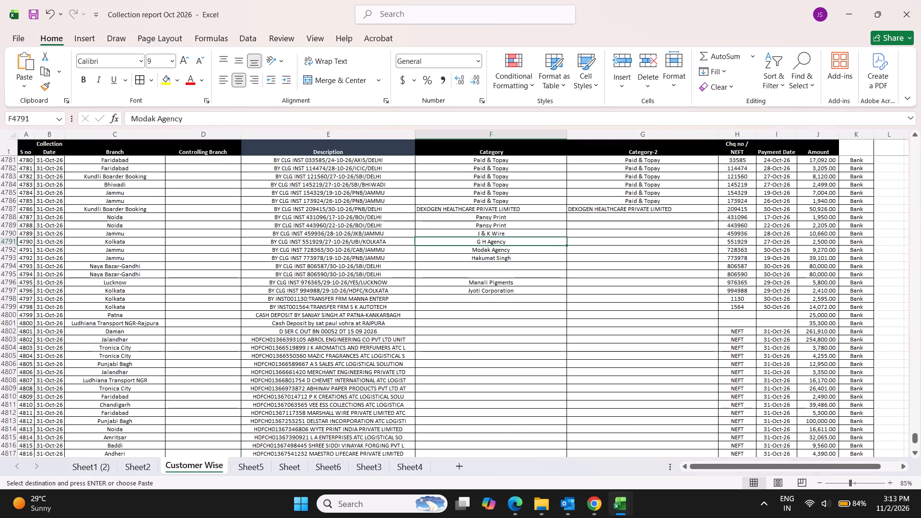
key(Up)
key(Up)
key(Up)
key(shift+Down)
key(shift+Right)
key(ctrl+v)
Copy the Paid & Topay pair from row 4786 into both category columns of the Jammu and Kolkata receipts in rows 4790 and 4791.
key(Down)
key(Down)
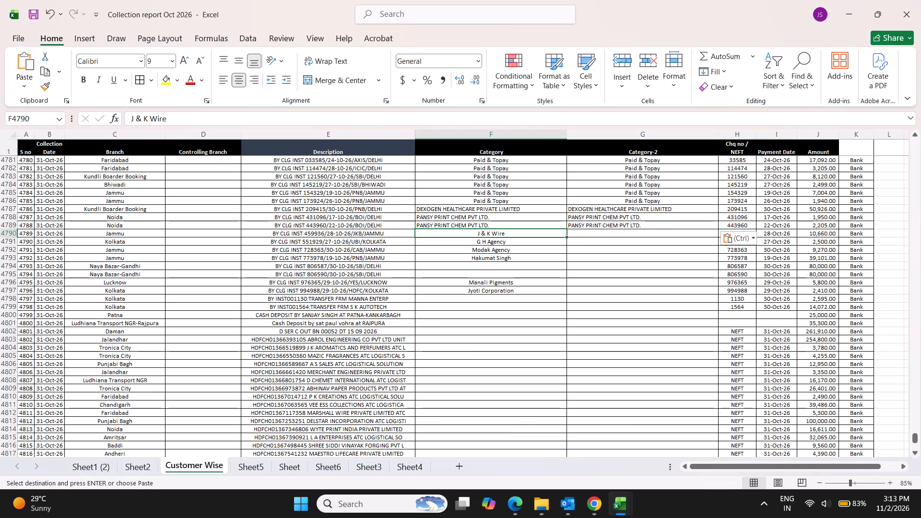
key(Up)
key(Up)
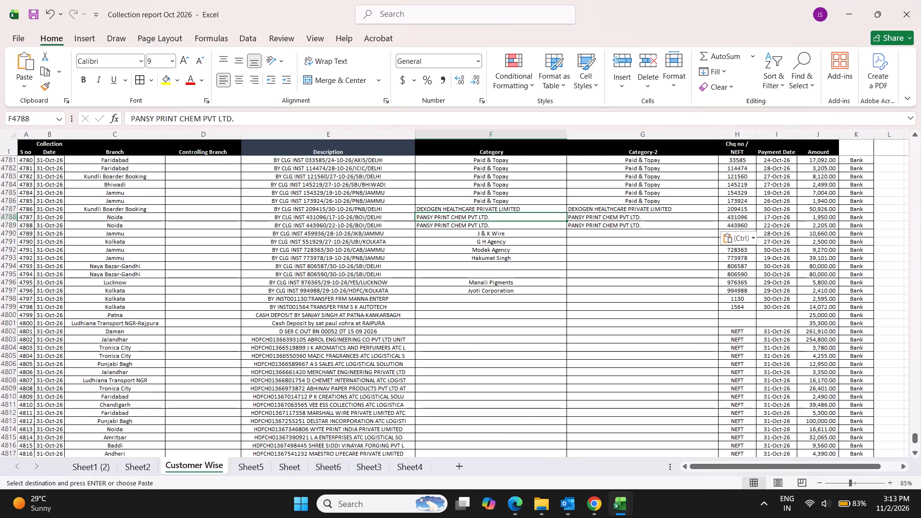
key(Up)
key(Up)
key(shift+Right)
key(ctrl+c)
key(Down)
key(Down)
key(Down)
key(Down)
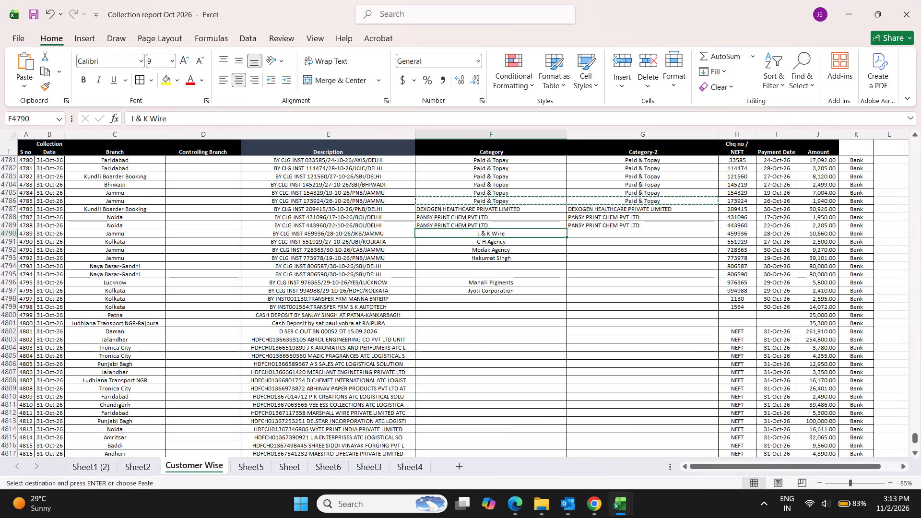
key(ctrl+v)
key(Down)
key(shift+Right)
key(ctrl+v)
Search the Customer Wise sheet of Final Collection target Aug 2026 for modak age and return to Collection report Oct 2026.
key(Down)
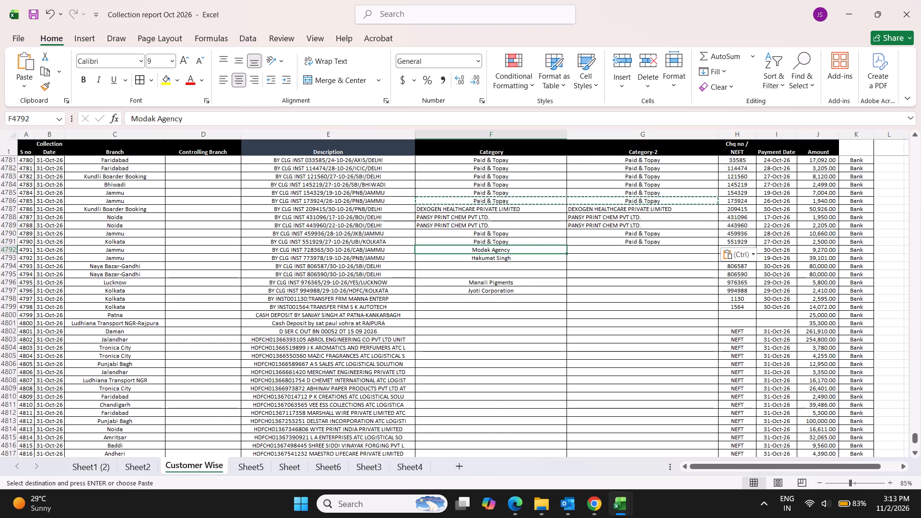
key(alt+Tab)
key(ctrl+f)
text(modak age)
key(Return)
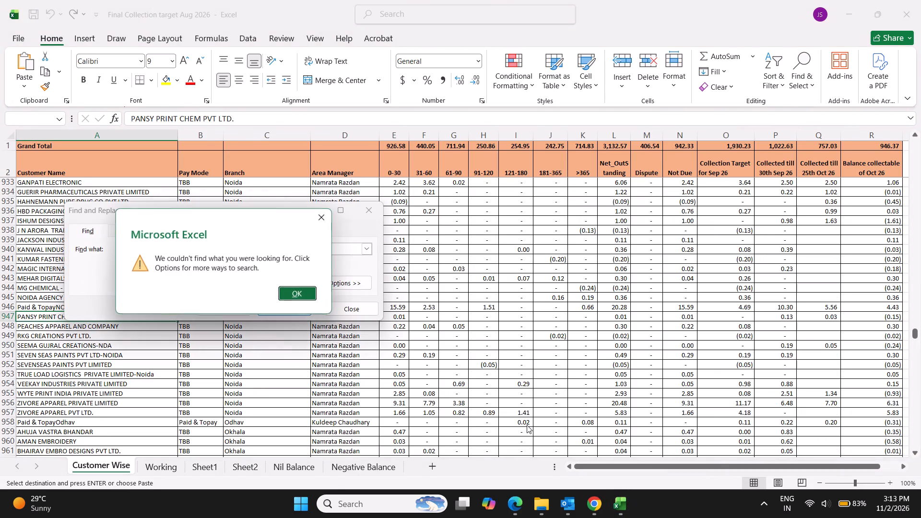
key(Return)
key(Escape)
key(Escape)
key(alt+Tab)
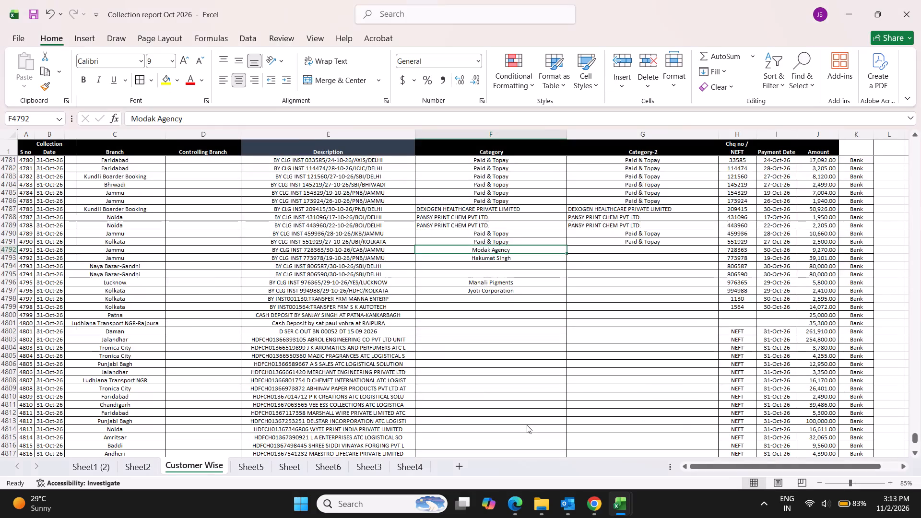
Fill Paid & Topay from the row above into Category and Category-2 of the Jammu receipt in row 4792.
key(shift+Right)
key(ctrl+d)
Find hakumat in Final Collection target Aug 2026 and copy the matching customer name into both categories of the Jammu receipt in row 4793.
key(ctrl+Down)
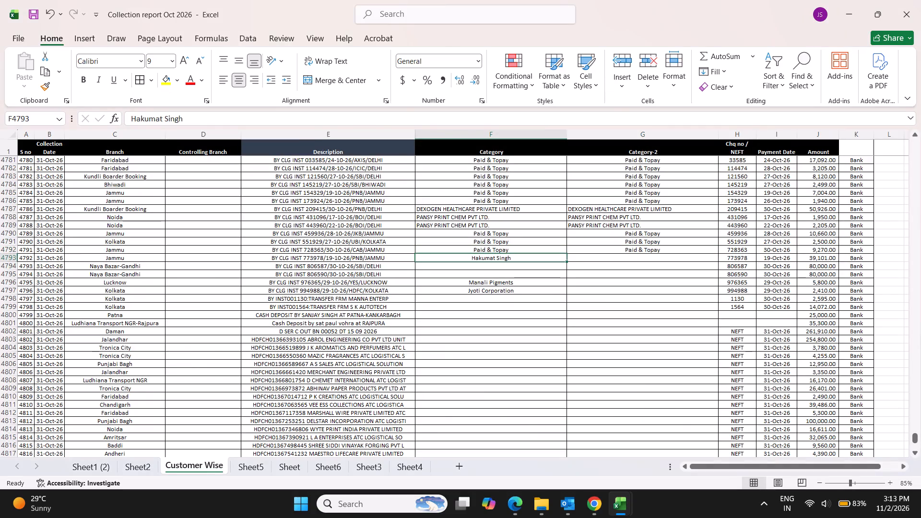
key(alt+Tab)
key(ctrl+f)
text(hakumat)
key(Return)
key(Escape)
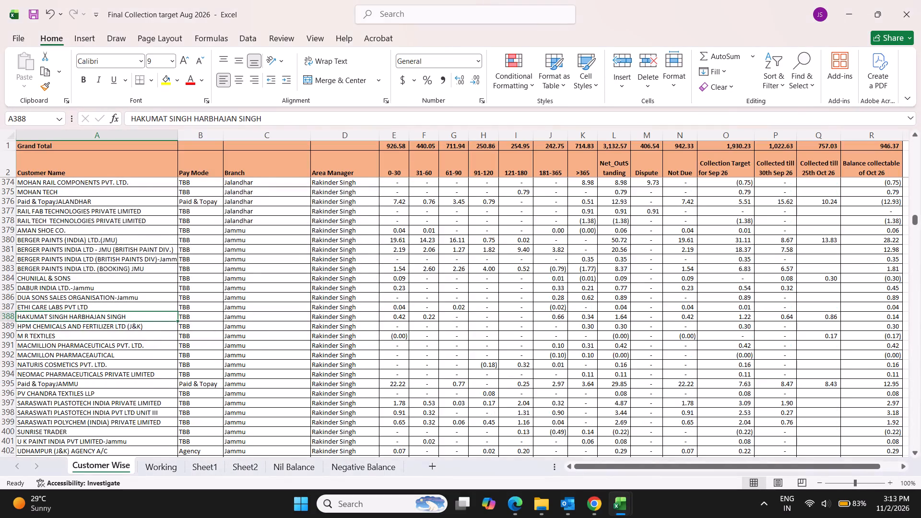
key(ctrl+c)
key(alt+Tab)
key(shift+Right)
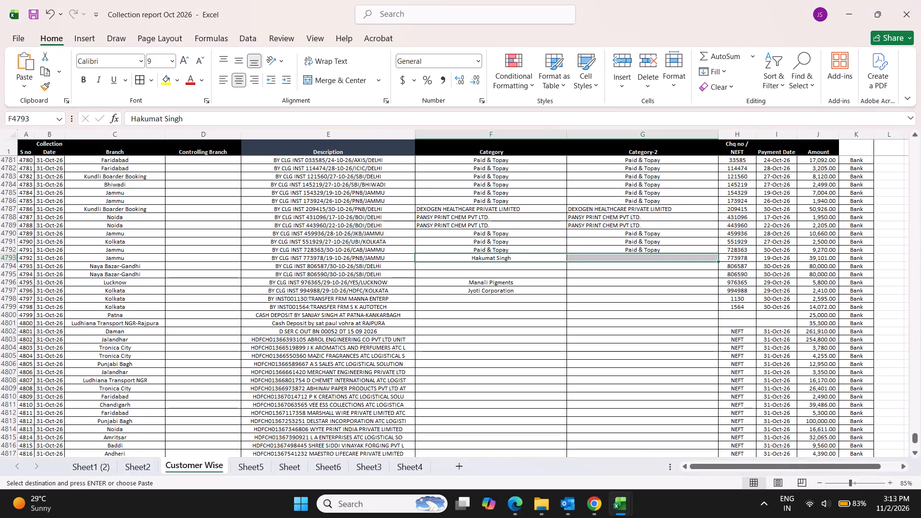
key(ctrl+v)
Find gandhi naga in Final Collection target Aug 2026 and copy GANDHI NAGAR (DELHI) AGENCY A/C into both categories of Naya Bazar-Gandhi rows 4794 and 4795.
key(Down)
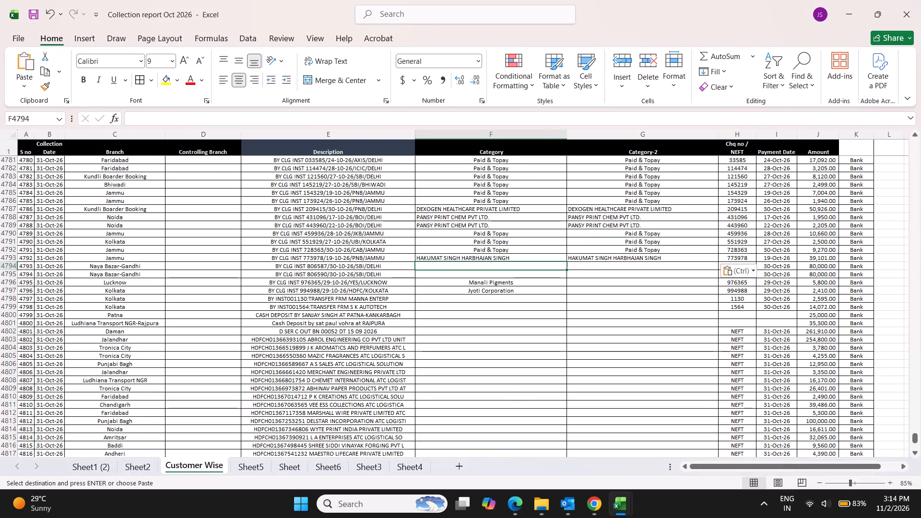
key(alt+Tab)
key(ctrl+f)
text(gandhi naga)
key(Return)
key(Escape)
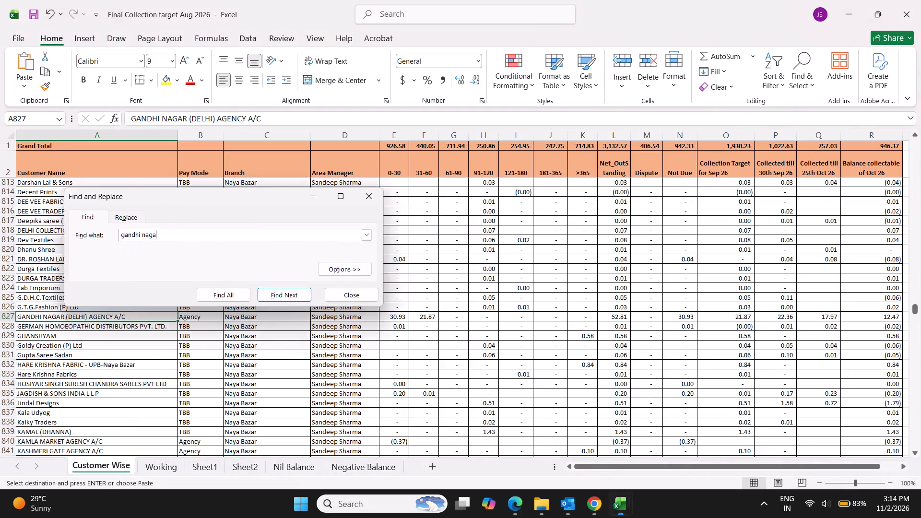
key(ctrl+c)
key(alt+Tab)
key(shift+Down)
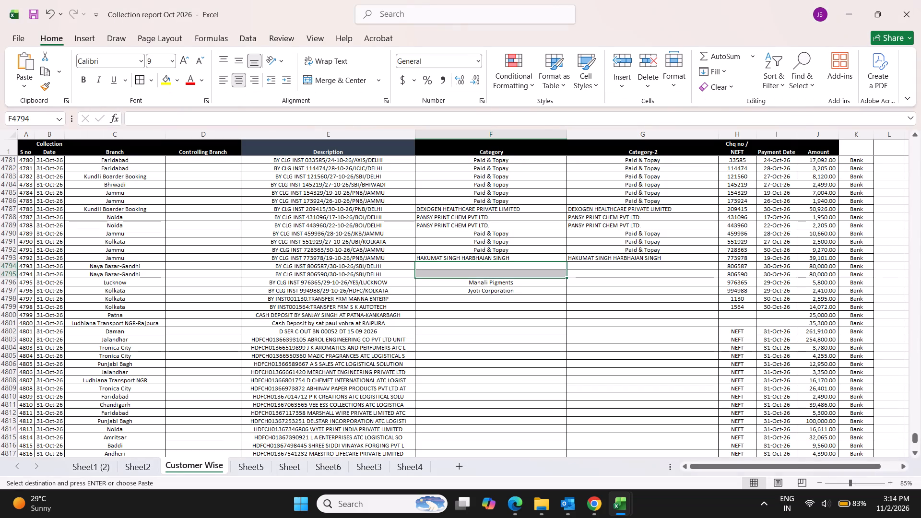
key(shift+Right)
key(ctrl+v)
Search the Customer Wise sheet of Final Collection target Aug 2026 for manali pig and return to Collection report Oct 2026.
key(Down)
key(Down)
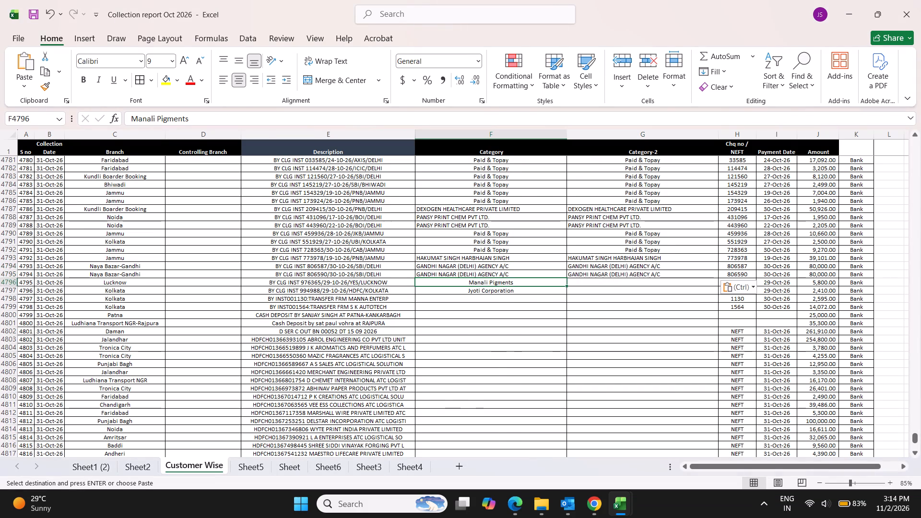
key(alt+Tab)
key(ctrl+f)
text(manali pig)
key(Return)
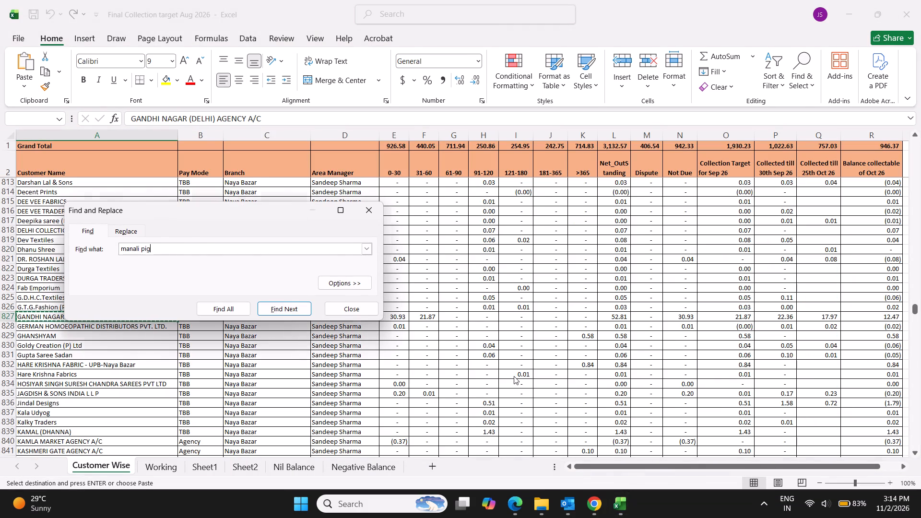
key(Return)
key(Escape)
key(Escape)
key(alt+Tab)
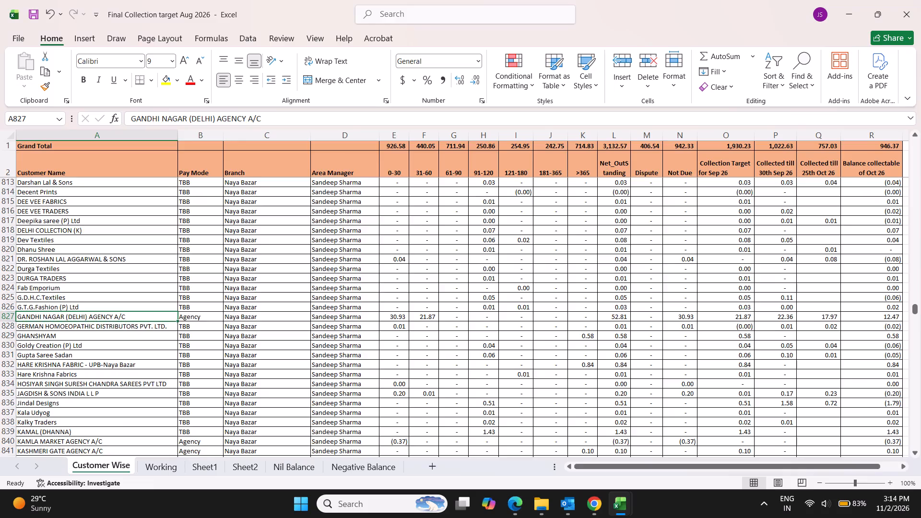
Copy the Paid & Topay pair from row 4792 into both category columns of the Lucknow, Kolkata and Patna receipts in rows 4796 to 4800.
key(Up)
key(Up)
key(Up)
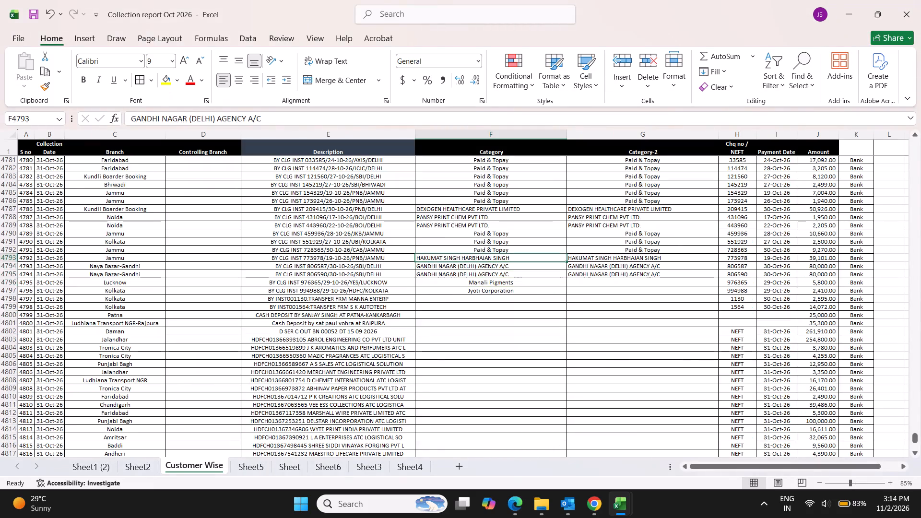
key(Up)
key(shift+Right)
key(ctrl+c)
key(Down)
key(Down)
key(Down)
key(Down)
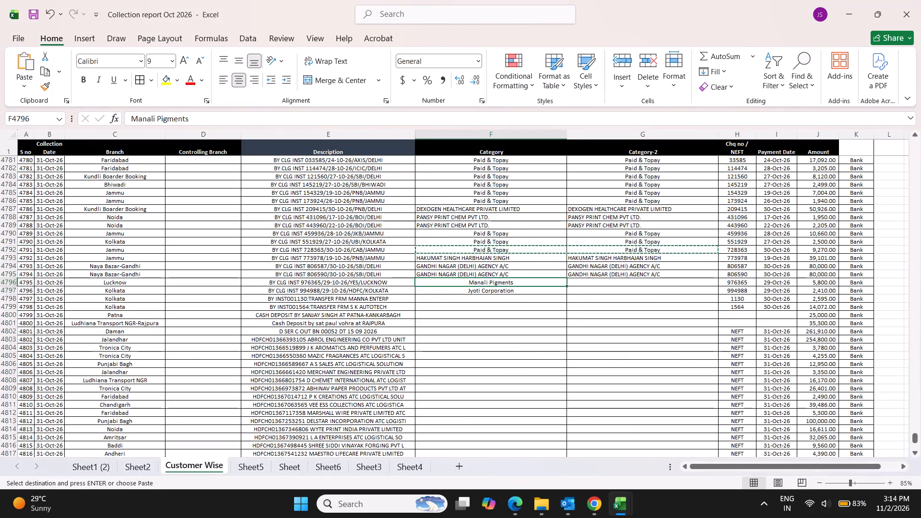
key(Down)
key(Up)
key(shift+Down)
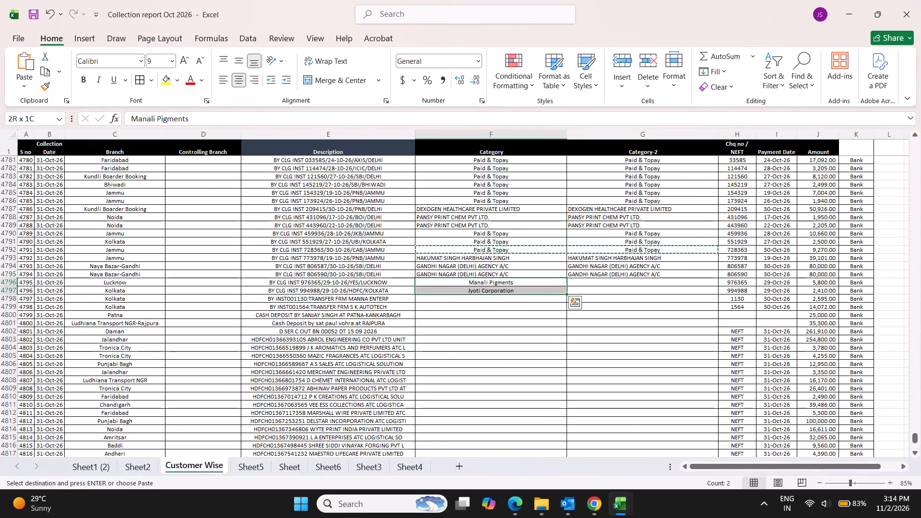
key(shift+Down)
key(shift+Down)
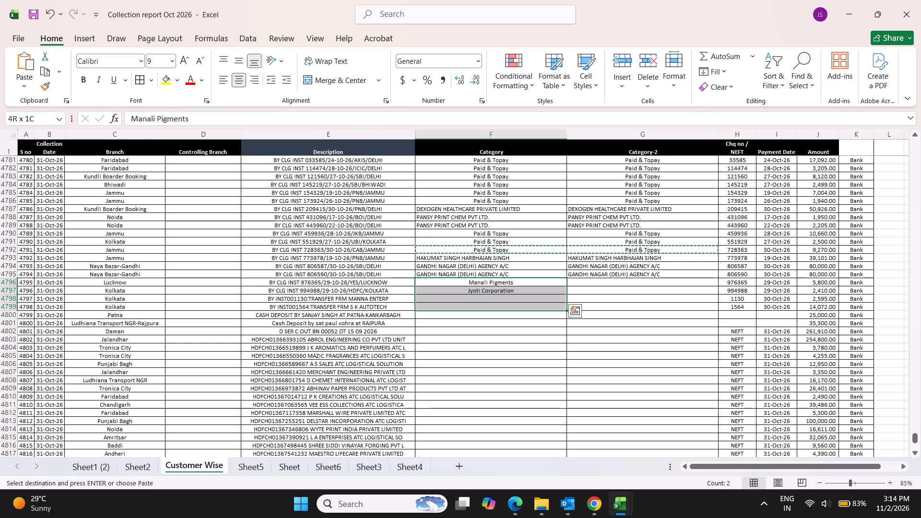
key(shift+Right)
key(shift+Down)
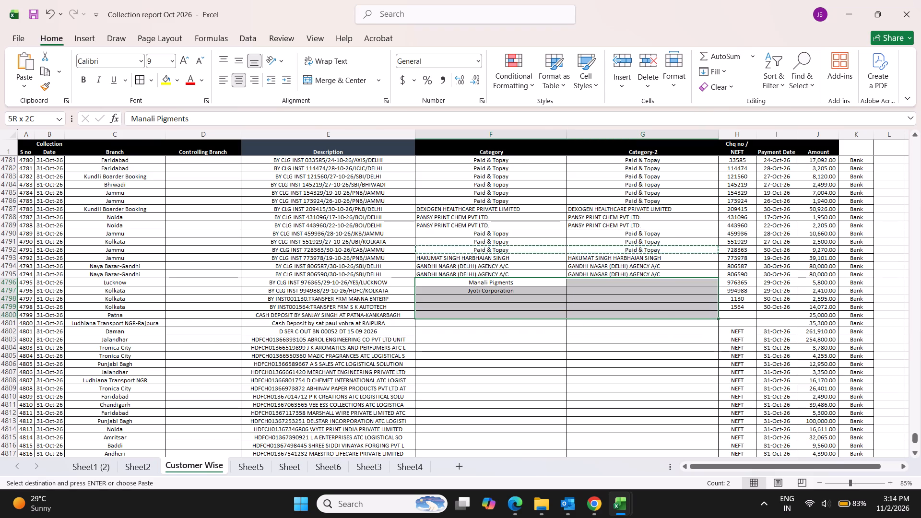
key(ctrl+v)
Find rajpura in Final Collection target Aug 2026 and copy RAJPURA AGENCY A/C into both categories of the Ludhiana Transport NGR-Rajpura receipt in row 4801.
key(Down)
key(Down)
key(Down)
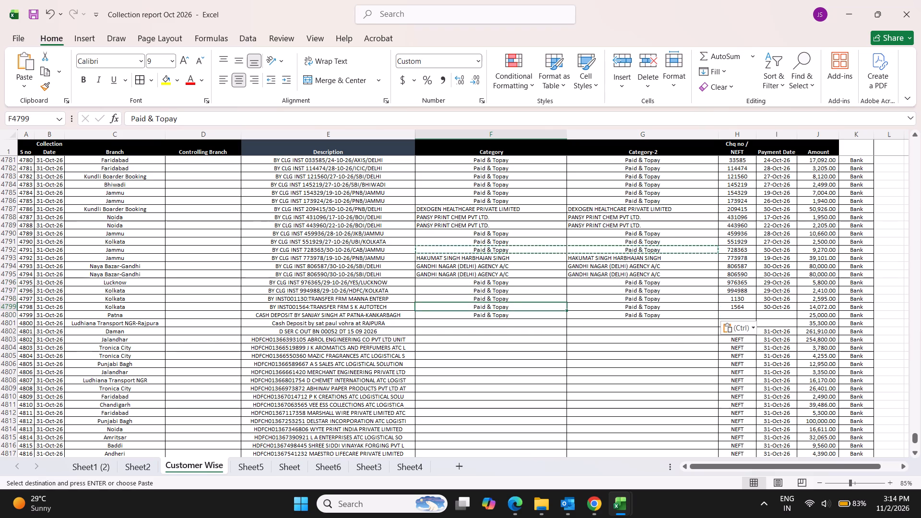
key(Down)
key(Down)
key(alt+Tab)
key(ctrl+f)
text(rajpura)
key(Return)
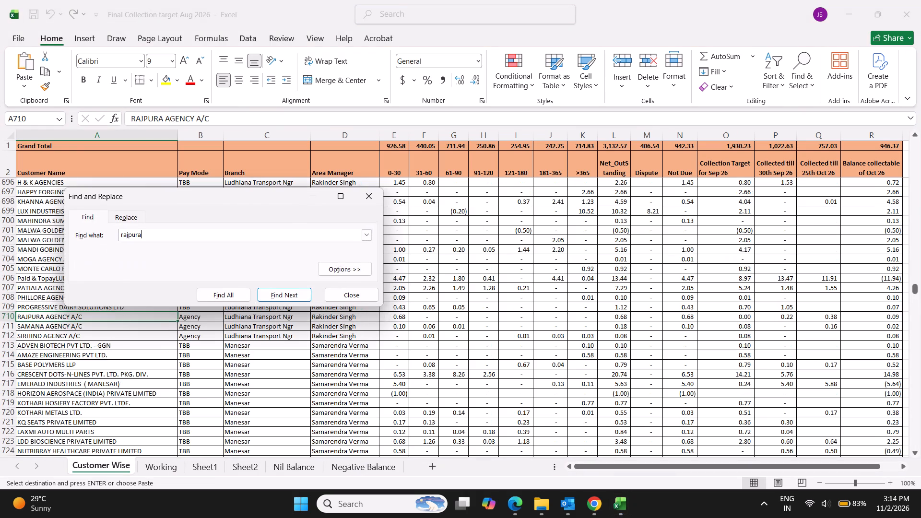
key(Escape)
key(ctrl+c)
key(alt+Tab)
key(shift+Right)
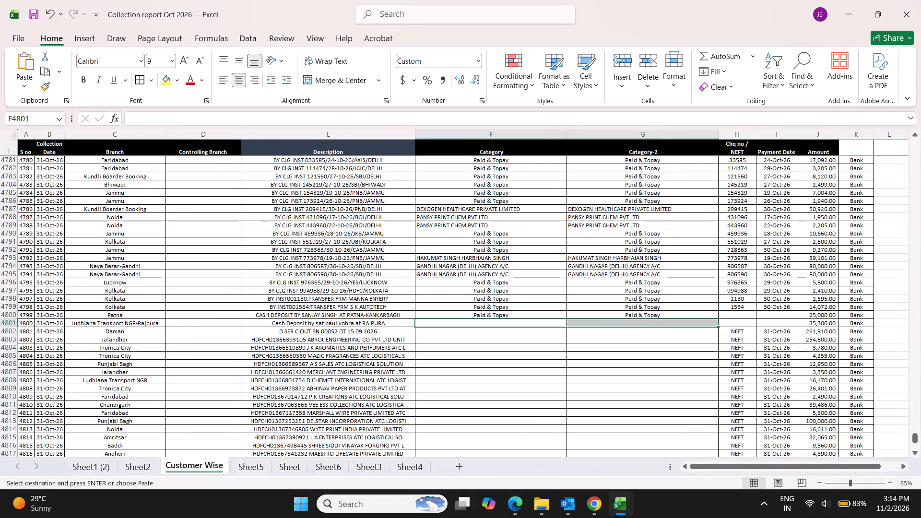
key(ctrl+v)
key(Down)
Fill rows 4800 and 4801 with Cash as the Chq no / NEFT value and 31-Oct-26 as the payment date.
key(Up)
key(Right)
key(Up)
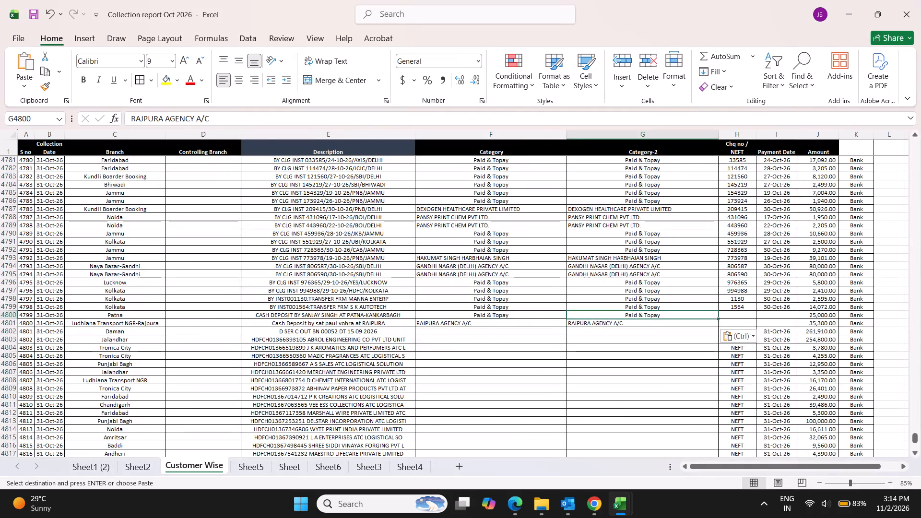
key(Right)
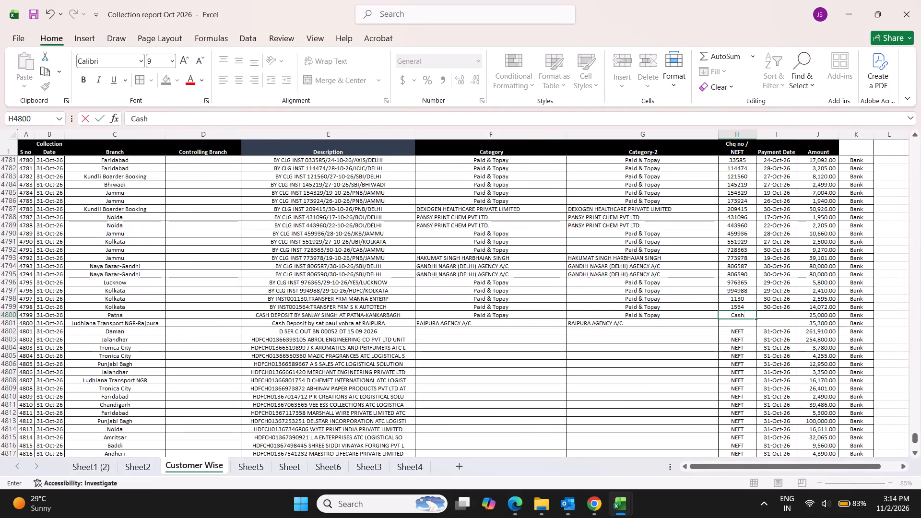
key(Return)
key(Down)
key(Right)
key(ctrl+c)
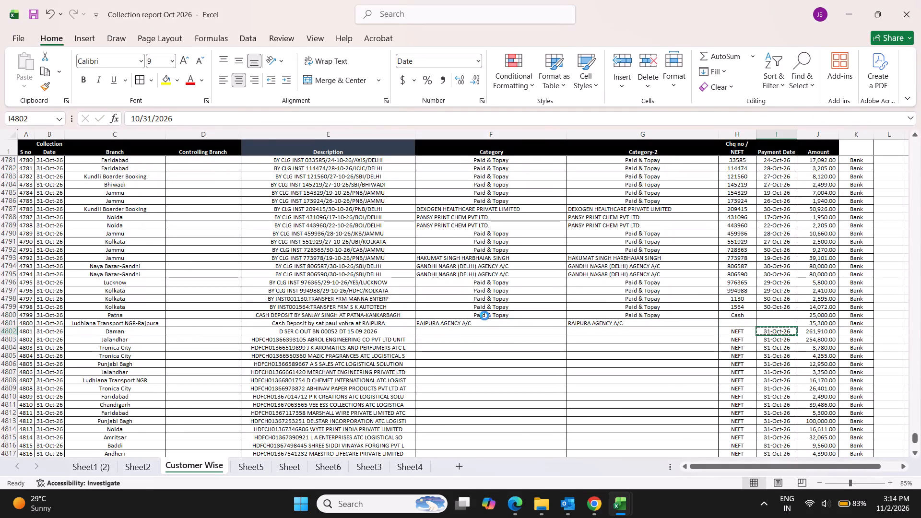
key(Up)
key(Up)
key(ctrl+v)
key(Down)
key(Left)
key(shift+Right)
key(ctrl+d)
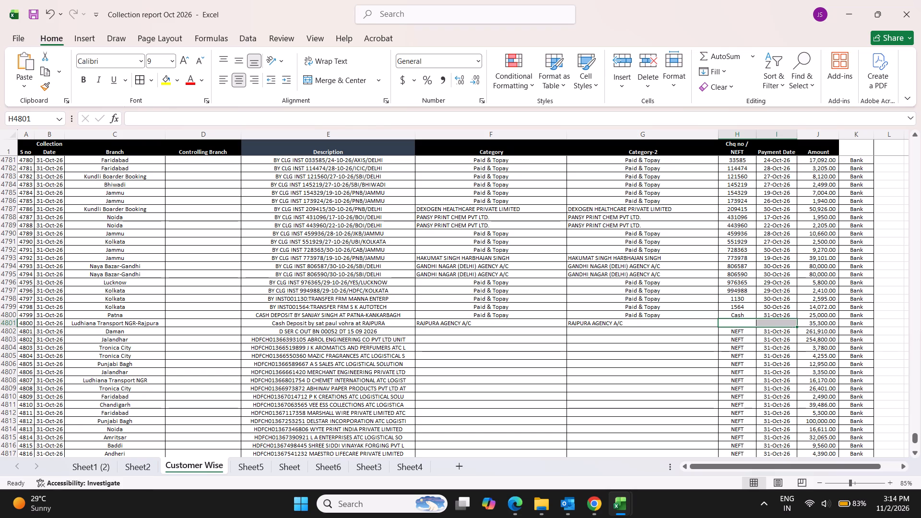
Copy the whole Patna cash deposit row 4800 into the first empty row, 4896, at the end of the list.
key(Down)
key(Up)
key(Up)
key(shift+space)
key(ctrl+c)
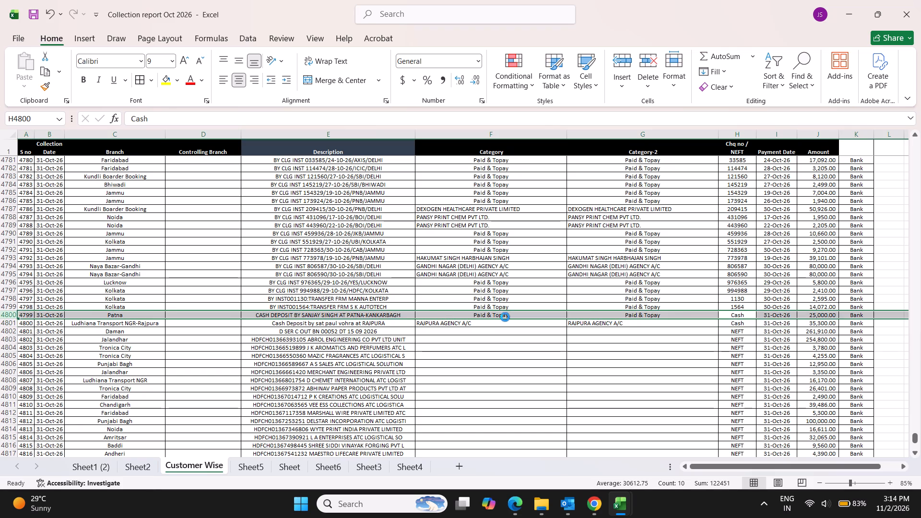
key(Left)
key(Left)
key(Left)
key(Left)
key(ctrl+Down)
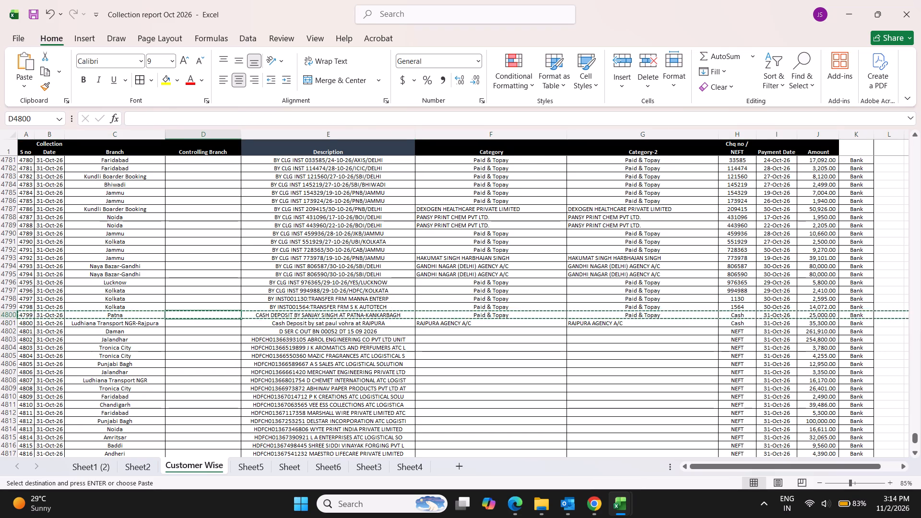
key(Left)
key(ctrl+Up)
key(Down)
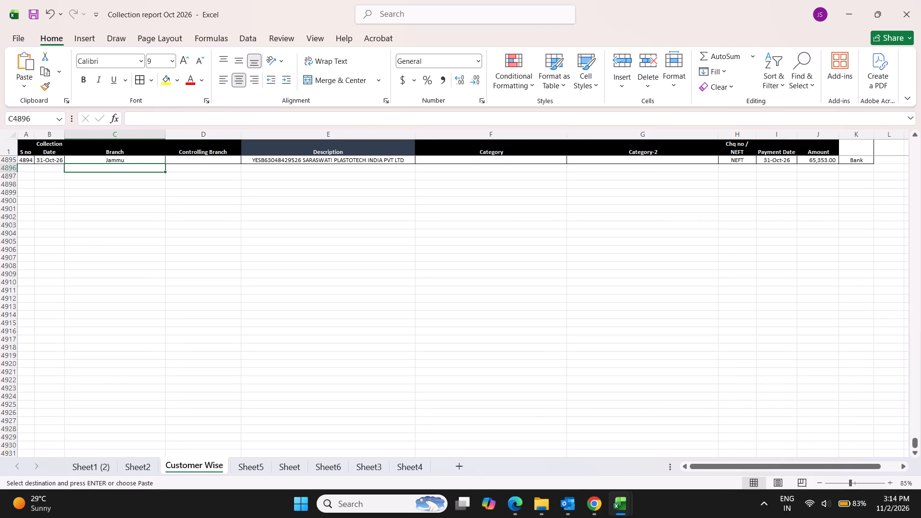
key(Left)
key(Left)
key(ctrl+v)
scroll(796, 317, down, 2)
scroll(796, 317, up, 4)
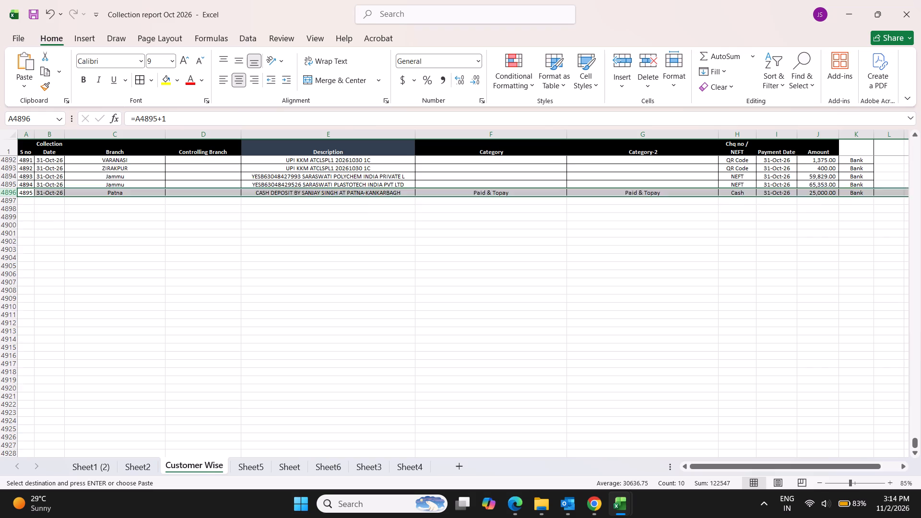
Set the amount of the copied Patna entry in row 4896 to -25000.
click(816, 219)
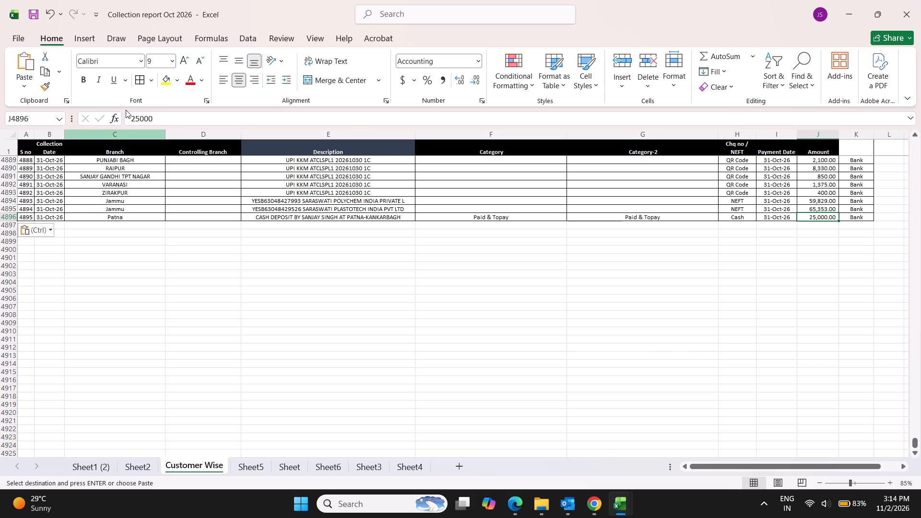
click(129, 124)
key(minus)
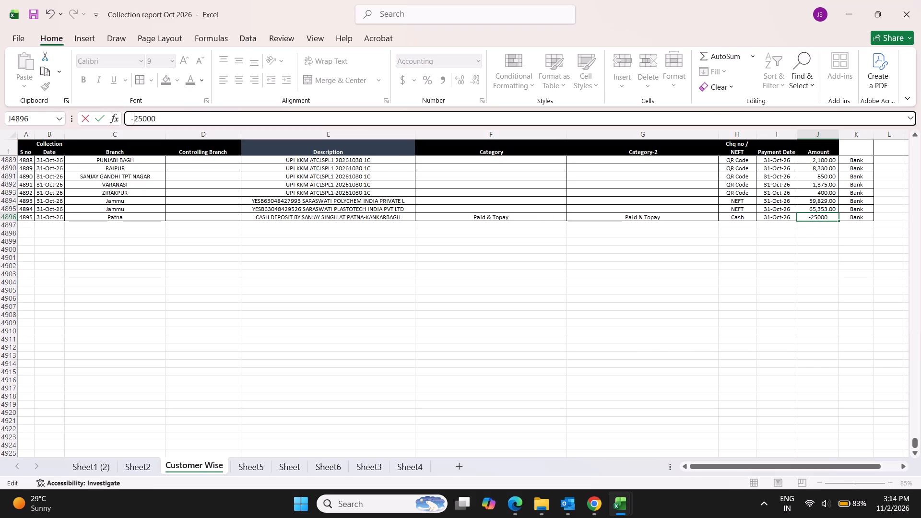
key(Return)
For the Daman receipt in row 4802, look up Bill No DMN-26-00052 in the eCargo Track & Trace window in Edge.
scroll(497, 137, up, 6)
click(578, 289)
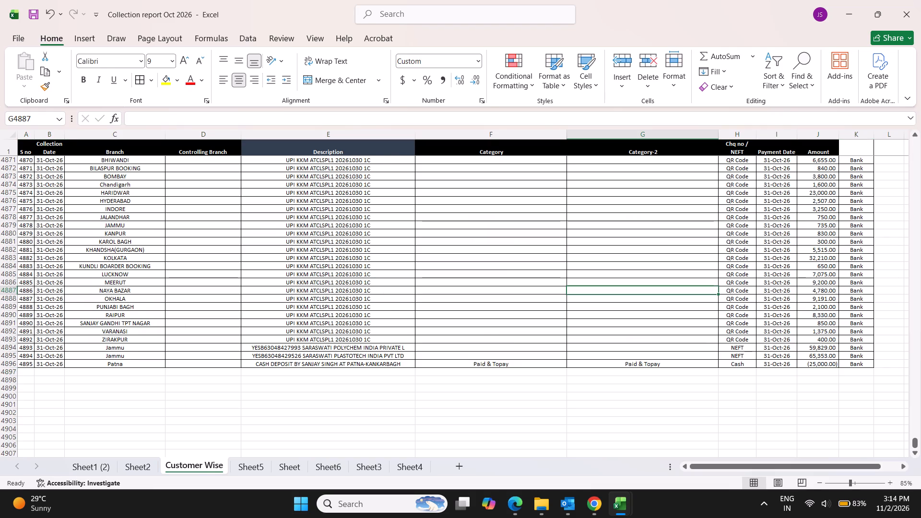
key(ctrl+Up)
scroll(533, 253, up, 6)
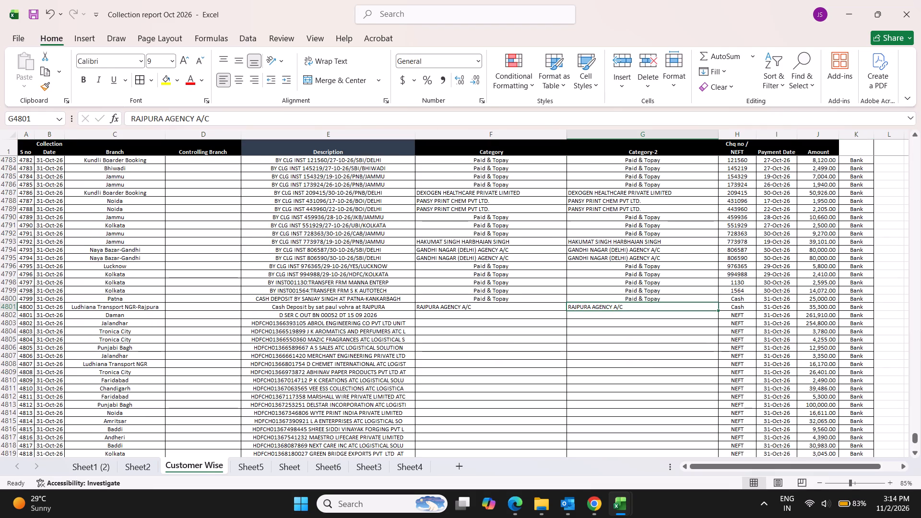
click(437, 406)
click(437, 313)
click(342, 316)
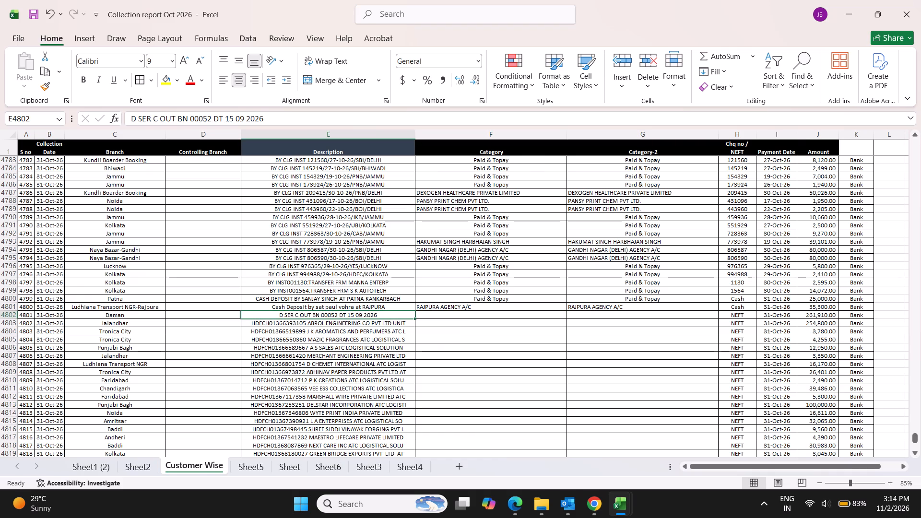
click(511, 507)
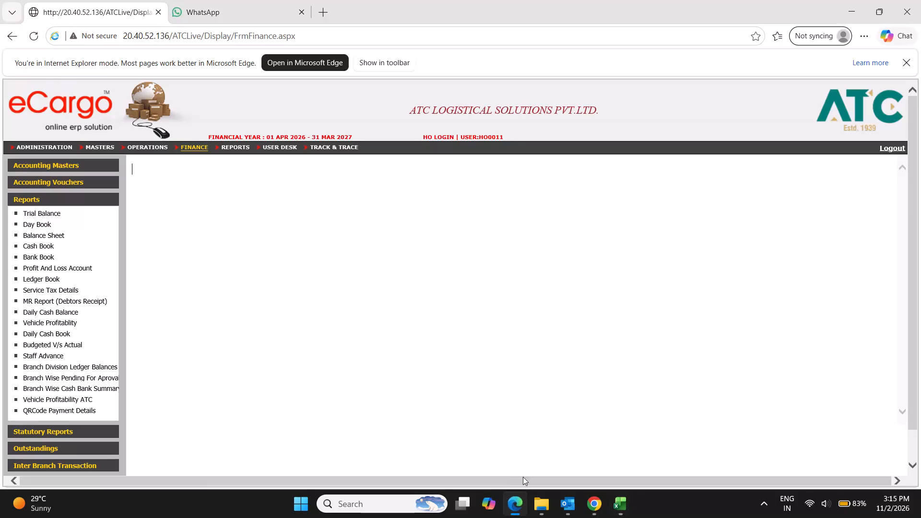
click(513, 497)
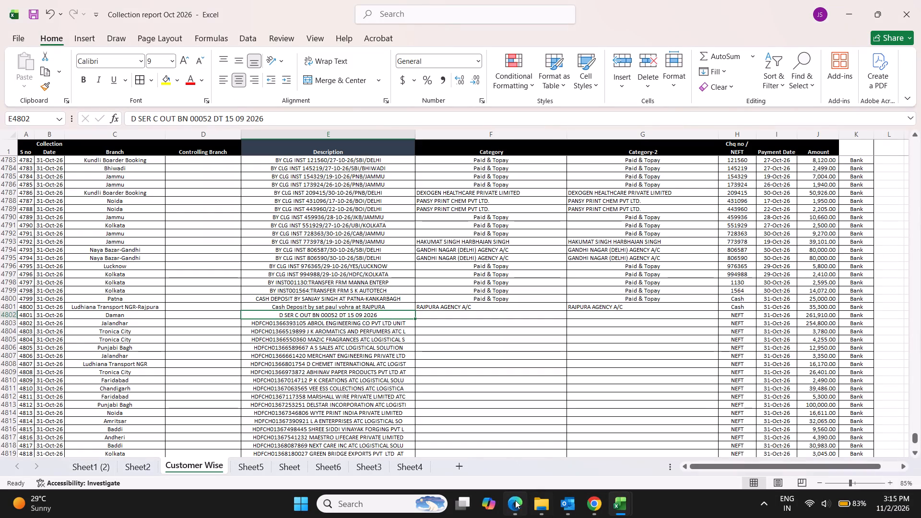
click(515, 500)
click(415, 376)
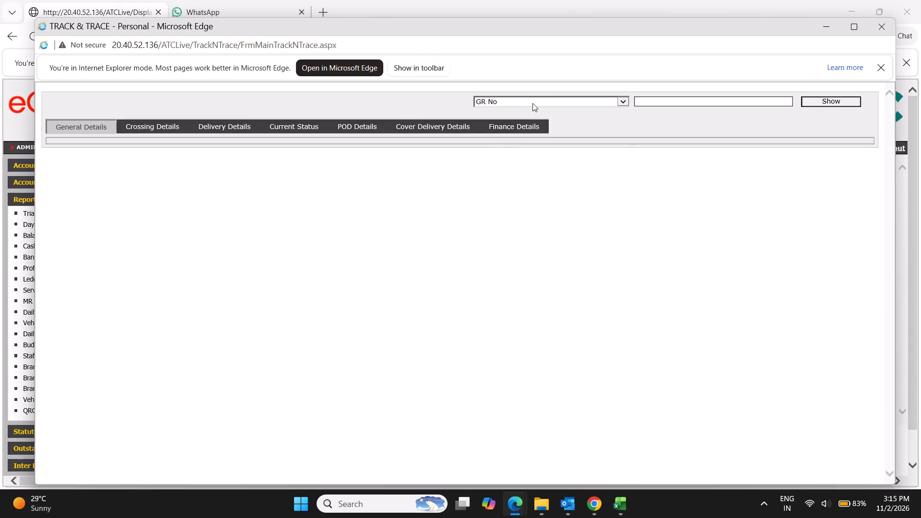
click(531, 104)
click(505, 165)
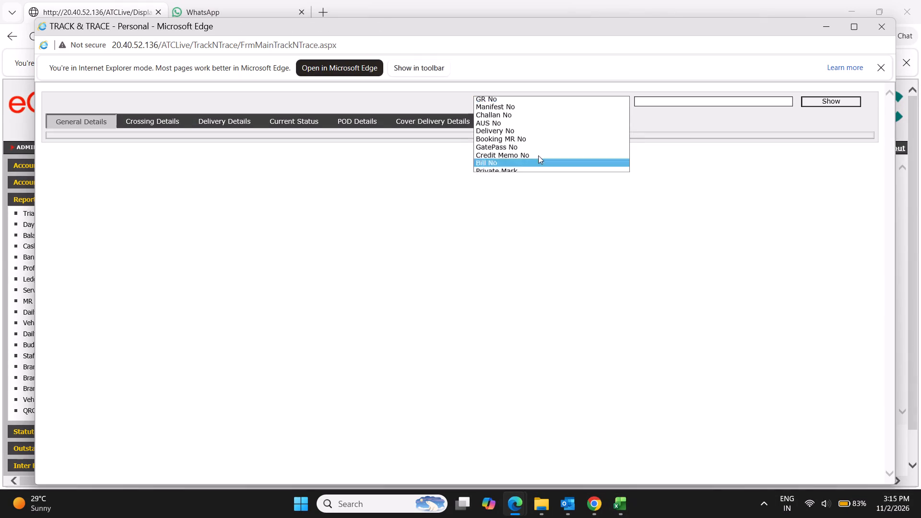
click(700, 101)
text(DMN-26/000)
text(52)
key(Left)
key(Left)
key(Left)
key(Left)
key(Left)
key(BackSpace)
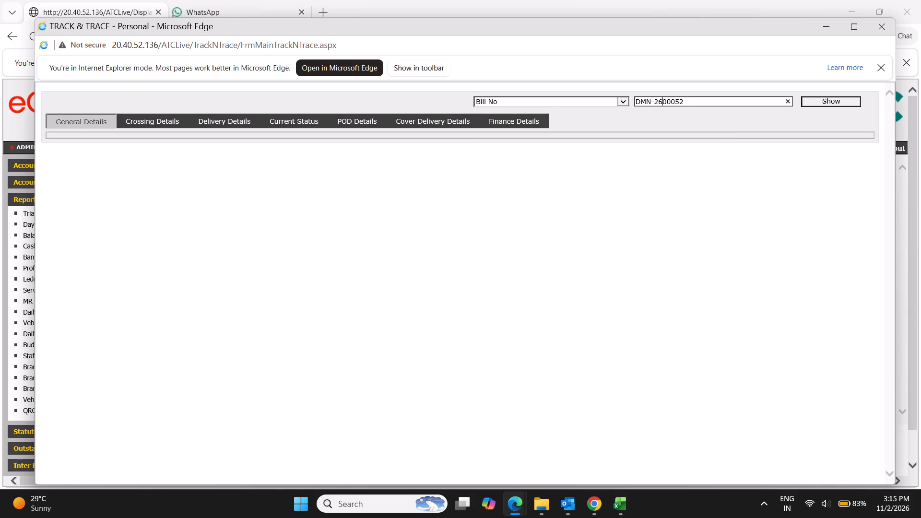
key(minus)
click(827, 102)
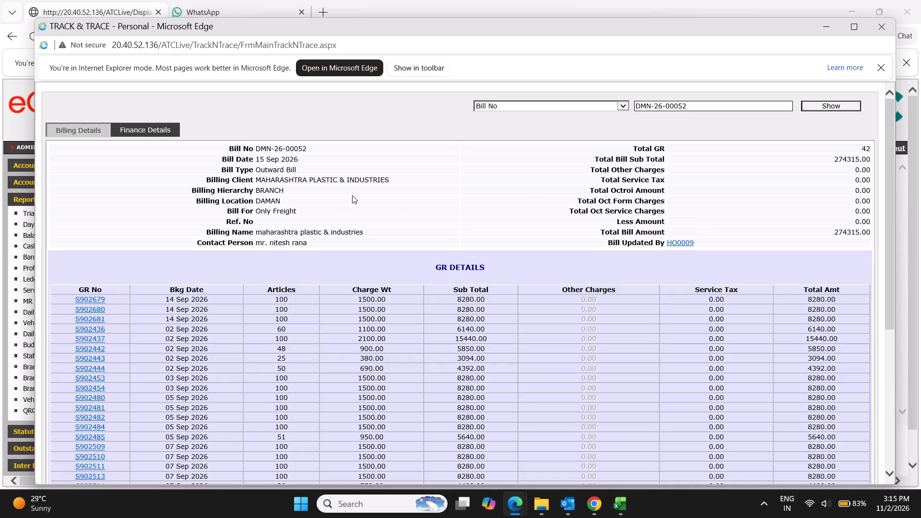
Copy the billing client name, find it in Final Collection target Aug 2026, and paste MAHARASHTRA PLASTIC & INDUSTRIES into both categories of Daman row 4802.
drag(256, 178, 322, 178)
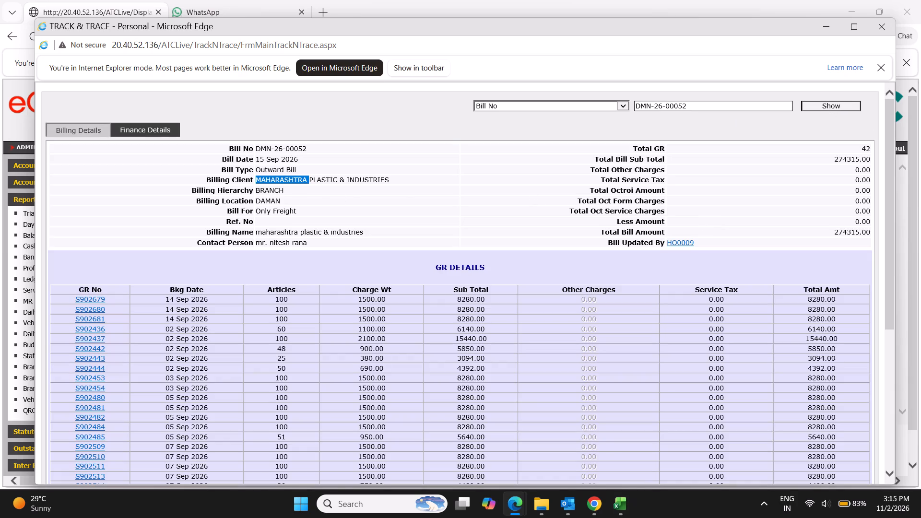
drag(322, 178, 337, 178)
key(ctrl+c)
key(alt+Tab)
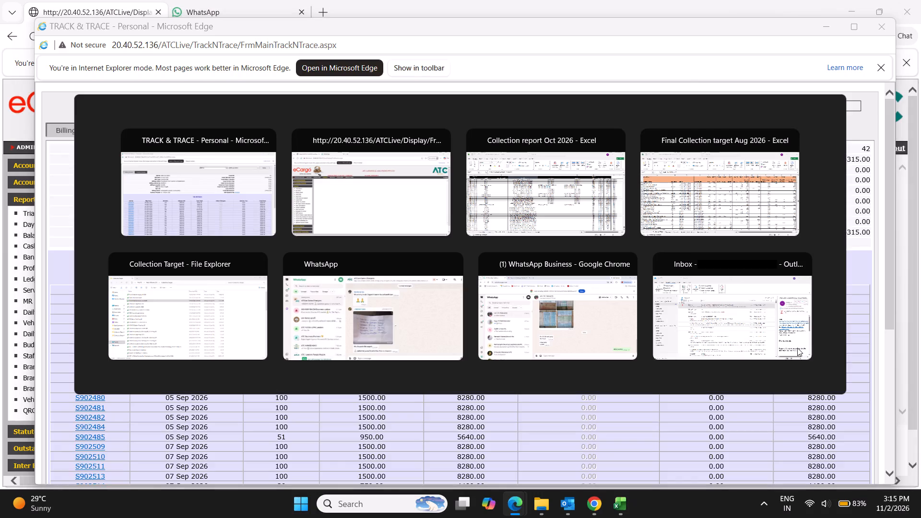
key(alt+Tab)
key(alt+Tab)
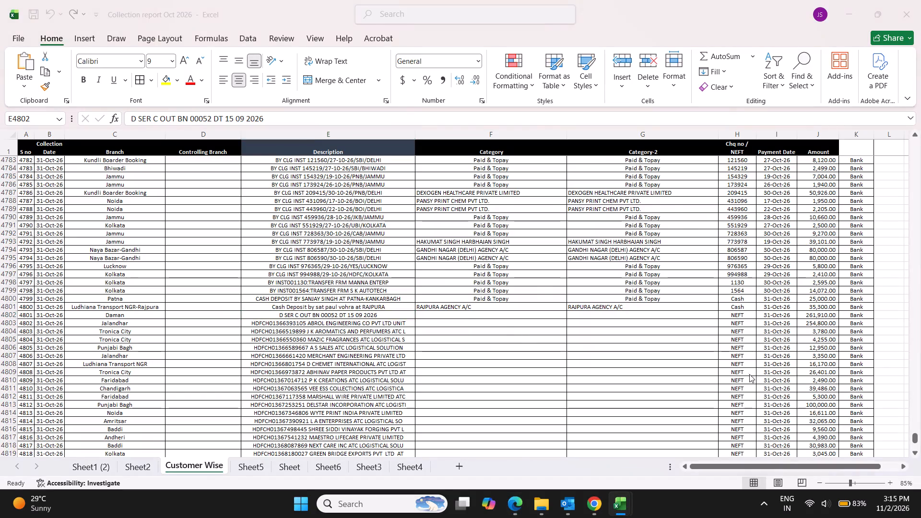
key(alt+Tab)
key(alt+Tab)
key(ctrl+f)
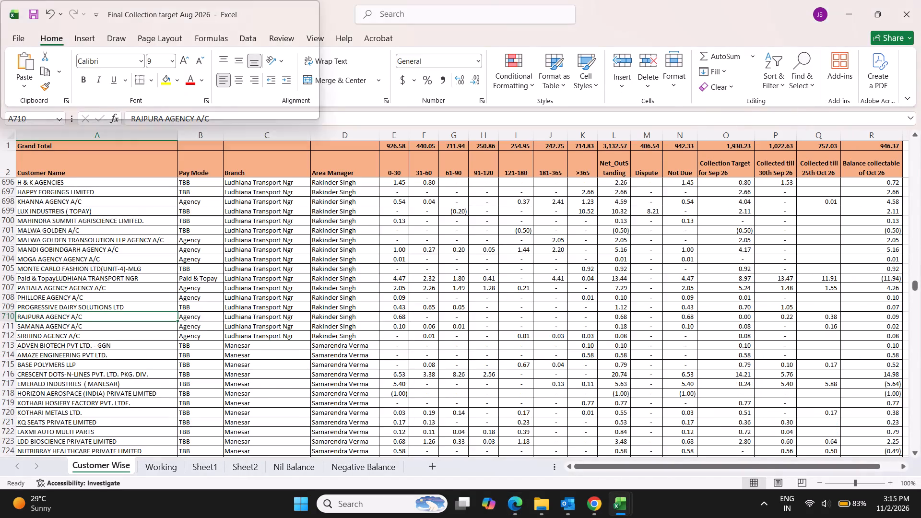
key(ctrl+v)
key(Return)
key(Escape)
key(ctrl+c)
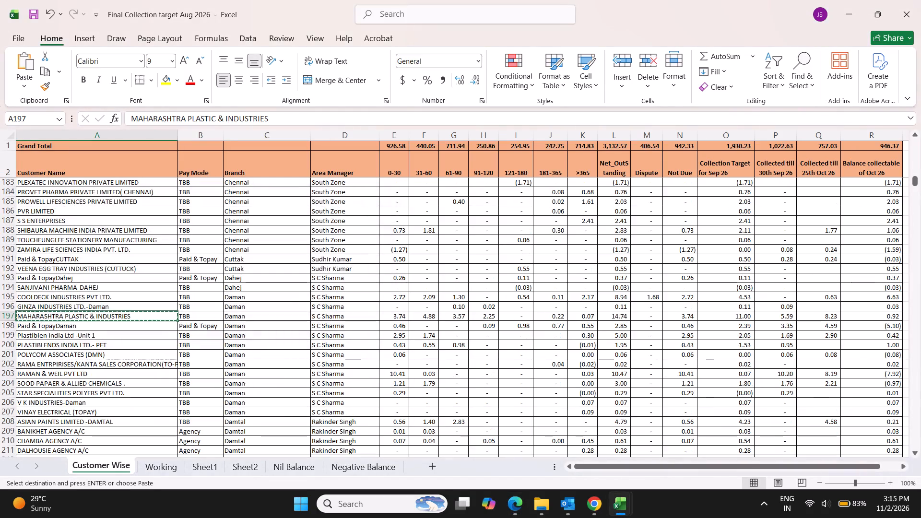
key(alt+Tab)
key(Right)
key(shift+Right)
key(ctrl+v)
key(Down)
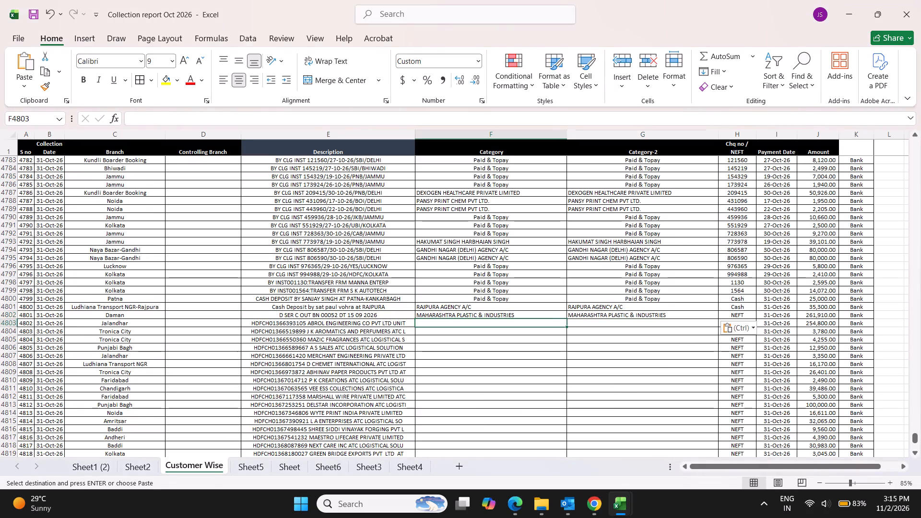
scroll(646, 335, down, 4)
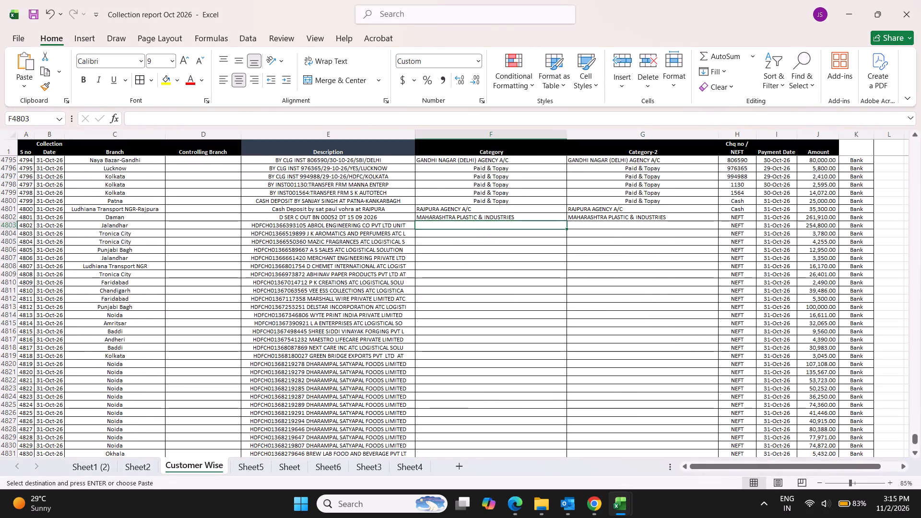
click(546, 312)
key(Escape)
click(341, 224)
key(alt+Tab)
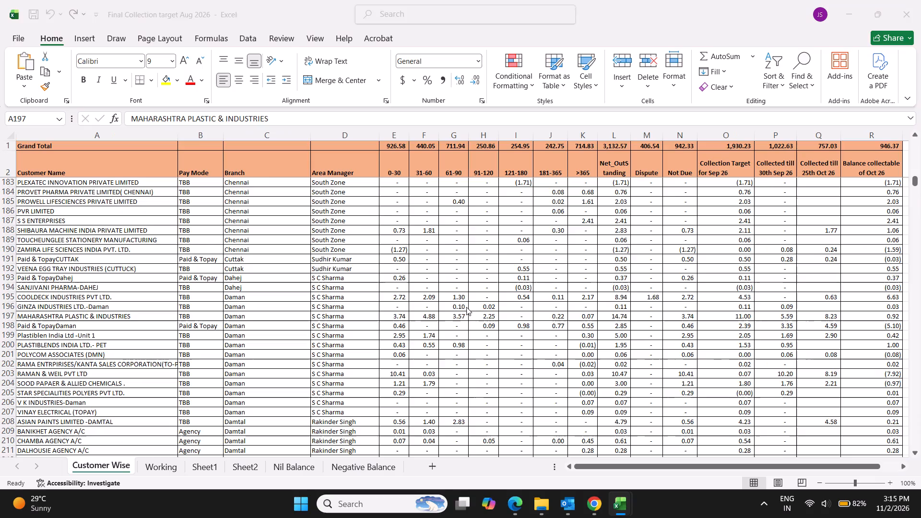
key(ctrl+f)
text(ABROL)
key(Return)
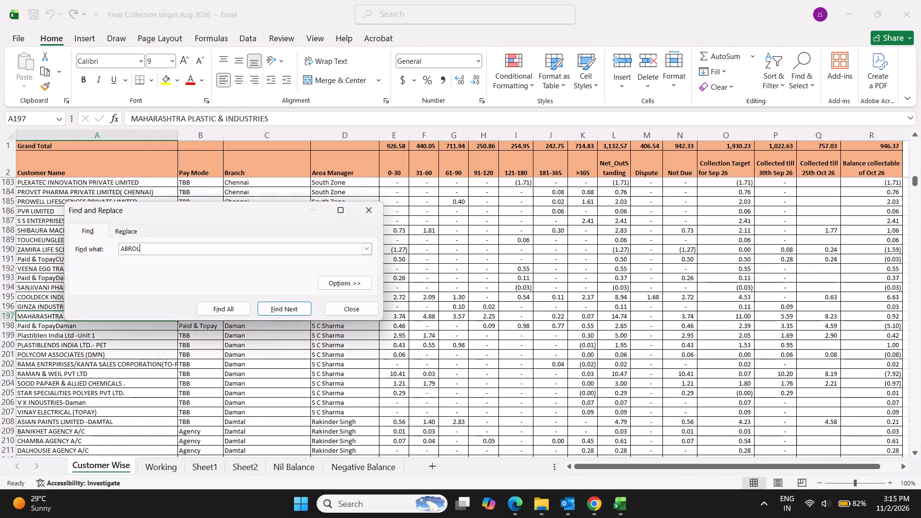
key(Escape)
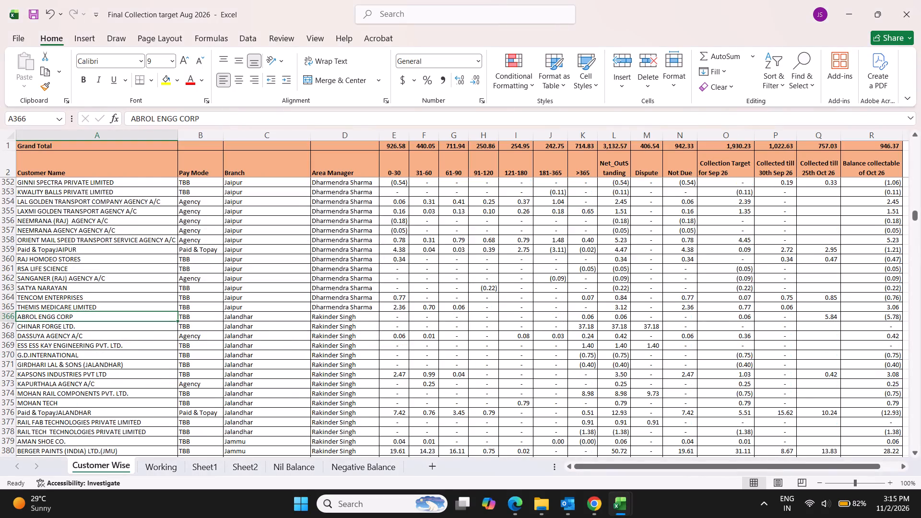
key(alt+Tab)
Copy the Paid & Topay pair from row 4800 into both category columns of the Jalandhar receipt in row 4803.
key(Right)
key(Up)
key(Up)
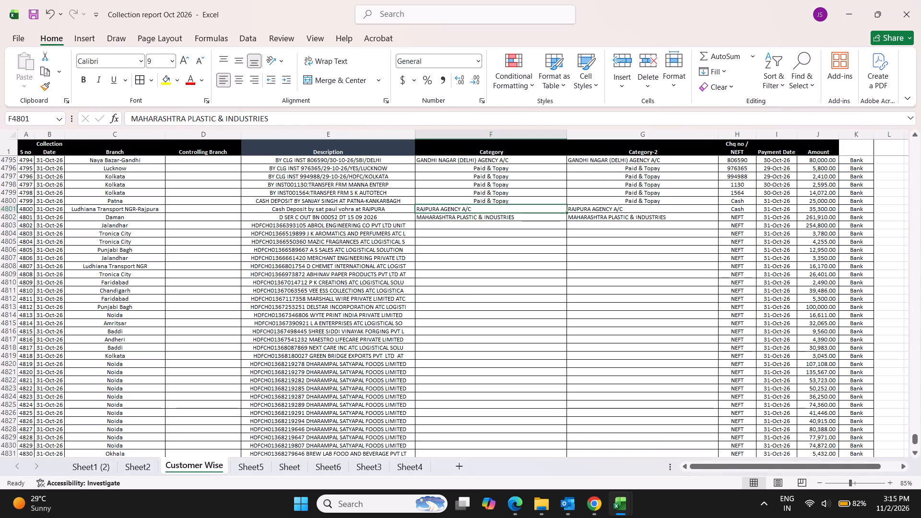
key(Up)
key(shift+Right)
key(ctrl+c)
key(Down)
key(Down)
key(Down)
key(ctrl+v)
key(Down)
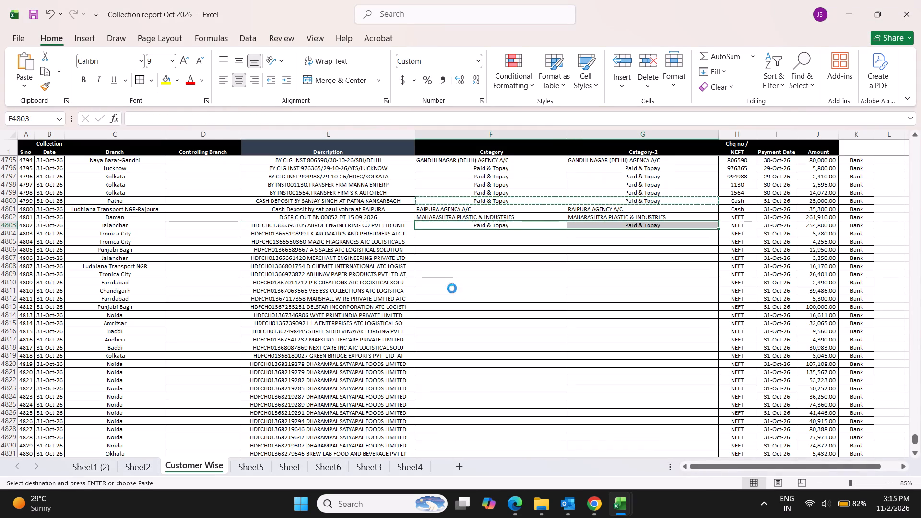
Find TRONICA in Final Collection target Aug 2026 and copy J K AROMATICS & FERFUMERS into both categories of Tronica City row 4804.
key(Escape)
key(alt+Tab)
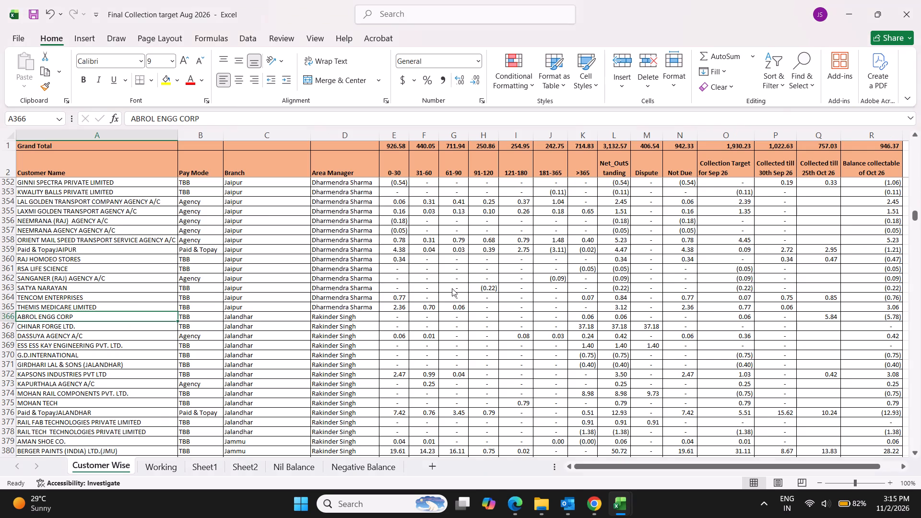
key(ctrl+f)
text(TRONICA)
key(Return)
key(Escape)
scroll(92, 292, down, 6)
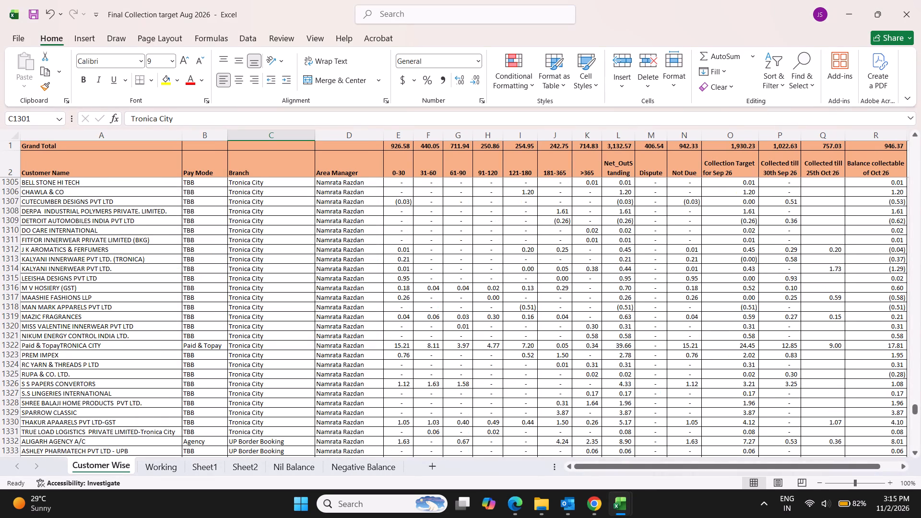
click(53, 247)
key(ctrl+c)
key(alt+Tab)
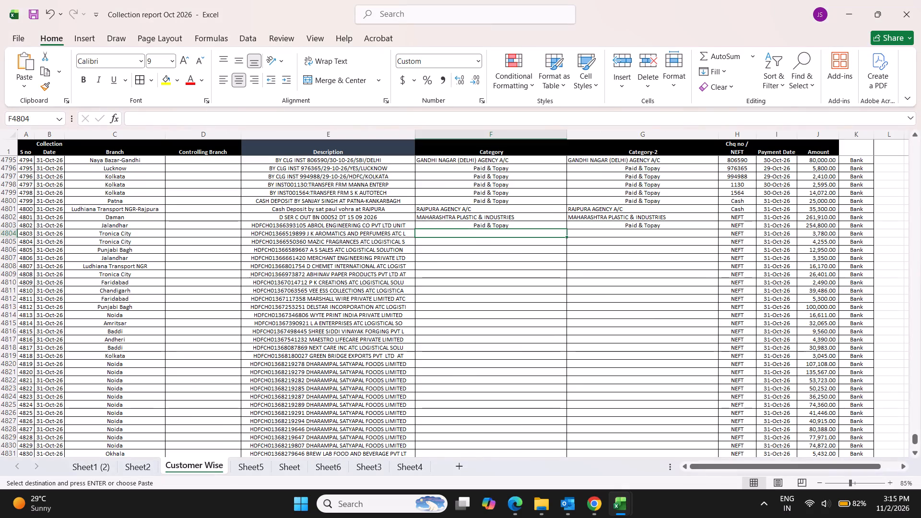
drag(493, 234, 618, 232)
key(ctrl+v)
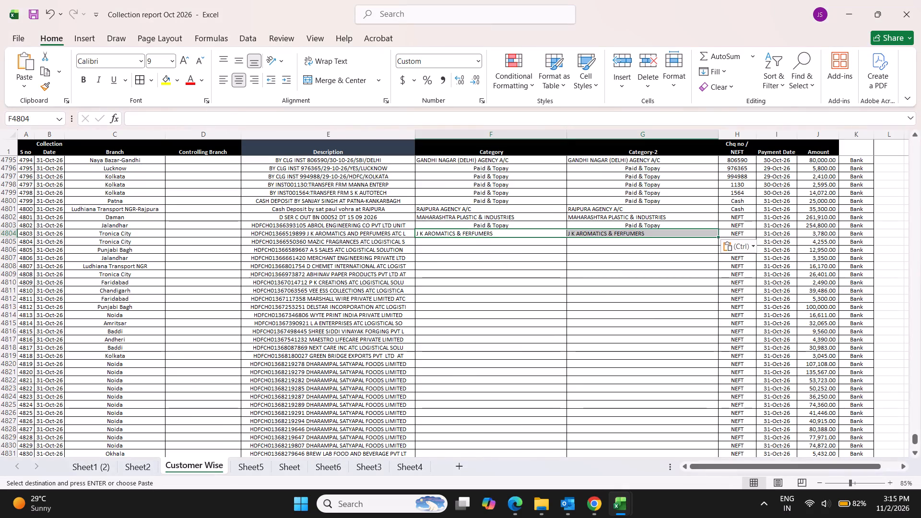
Copy MAZIC FRAGRANCES from Final Collection target Aug 2026 into both category columns of Tronica City row 4805.
click(434, 244)
key(alt+Tab)
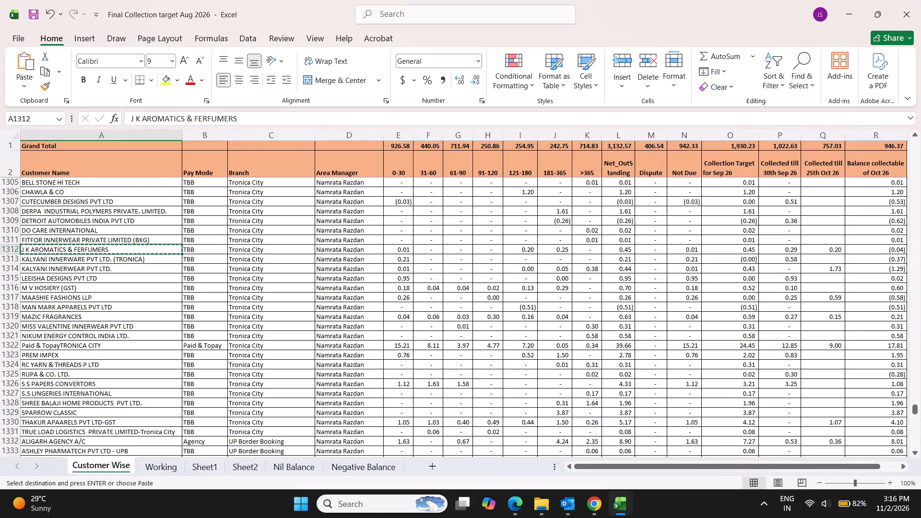
click(100, 320)
key(ctrl+c)
key(alt+Tab)
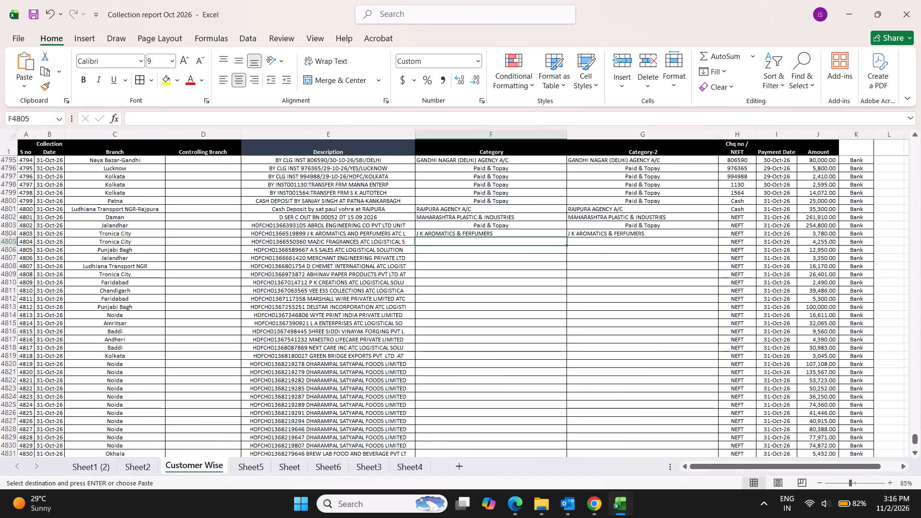
drag(478, 239, 600, 243)
key(ctrl+v)
For the A S SALES receipt in row 4806, search Final Collection target Aug 2026 for PUNJABI BAGH and return to the collection report.
click(341, 251)
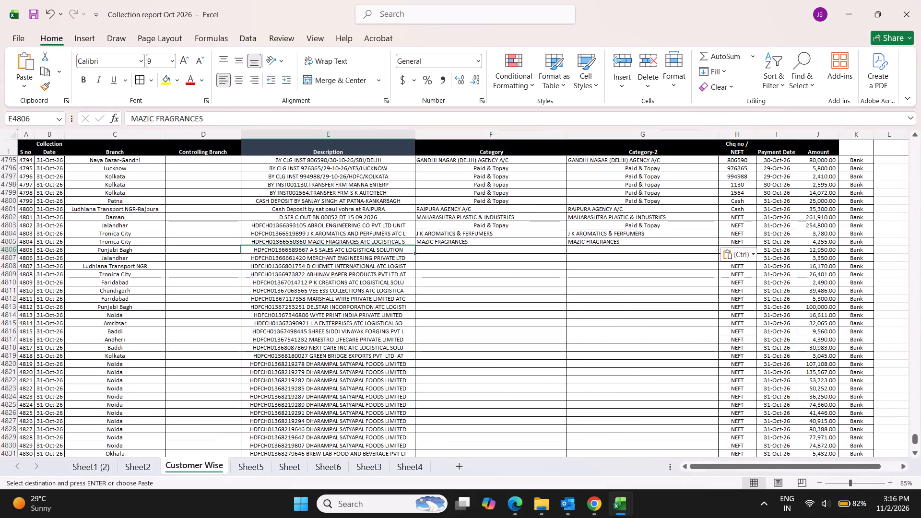
key(alt+Tab)
key(ctrl+f)
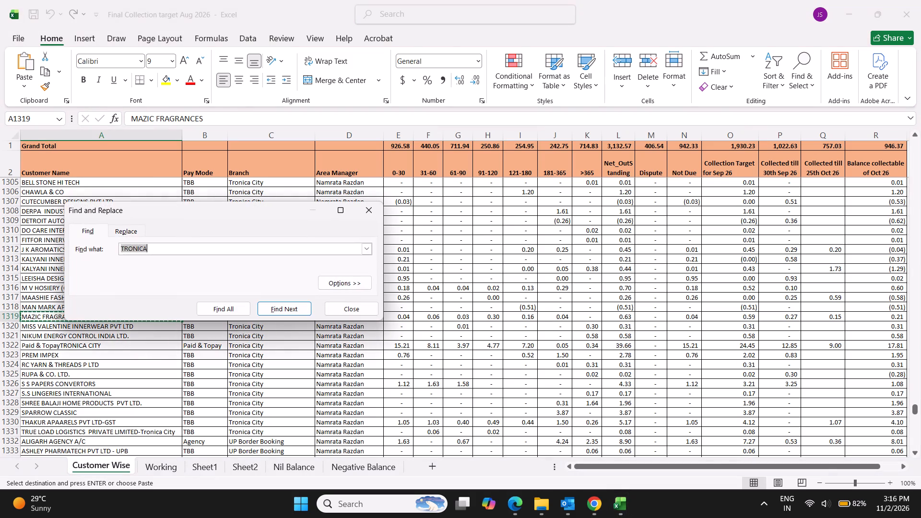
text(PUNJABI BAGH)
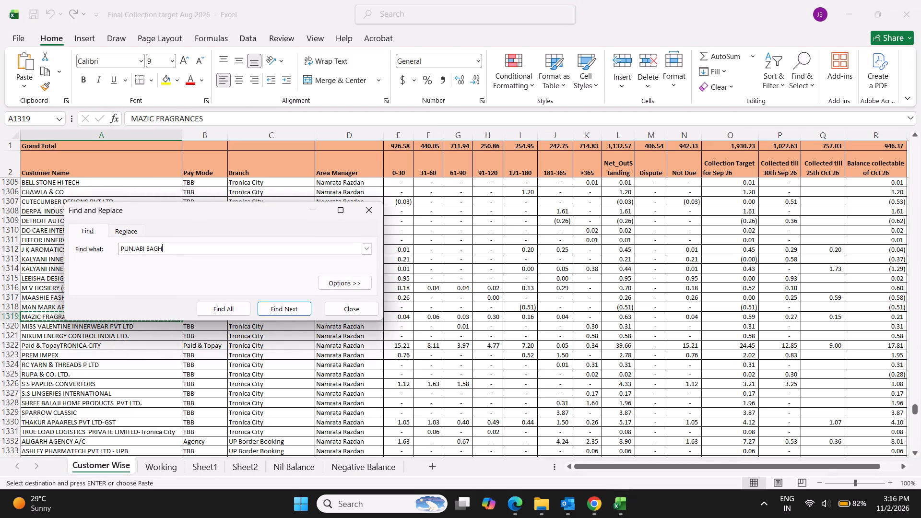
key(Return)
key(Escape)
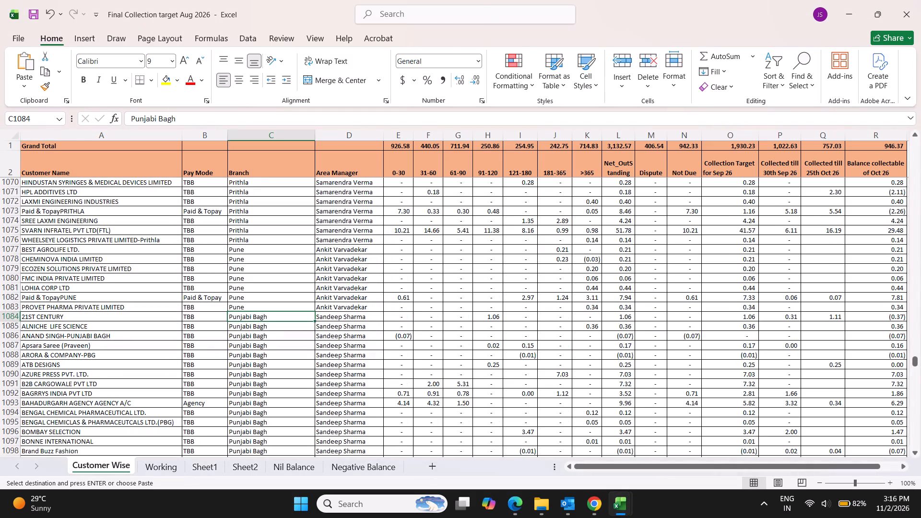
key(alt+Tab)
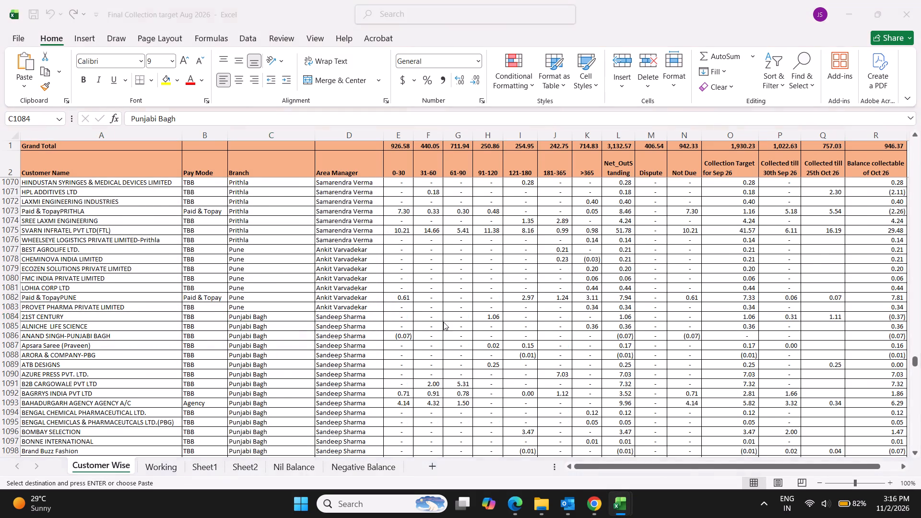
Copy the Paid & Topay pair from row 4803 into both category columns of the Punjabi Bagh receipt in row 4806.
drag(497, 222, 599, 223)
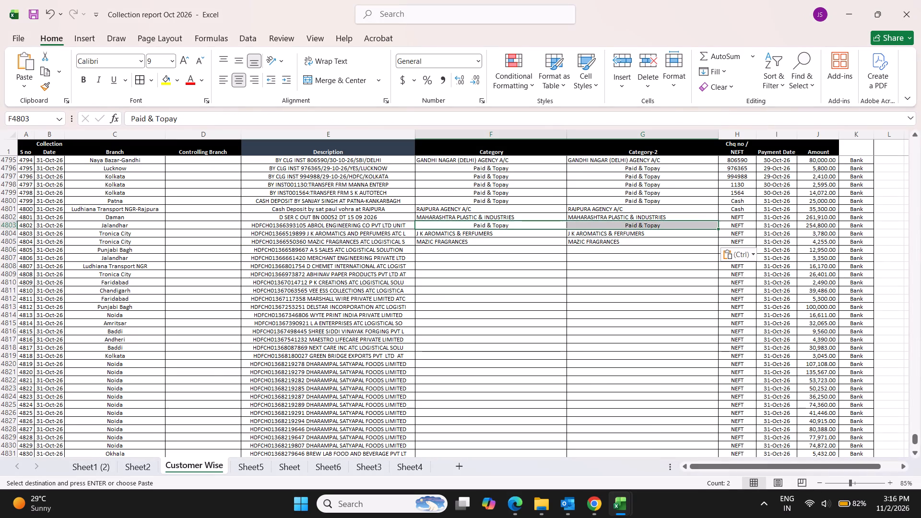
drag(599, 223, 599, 223)
key(ctrl+c)
click(486, 250)
key(ctrl+v)
click(494, 310)
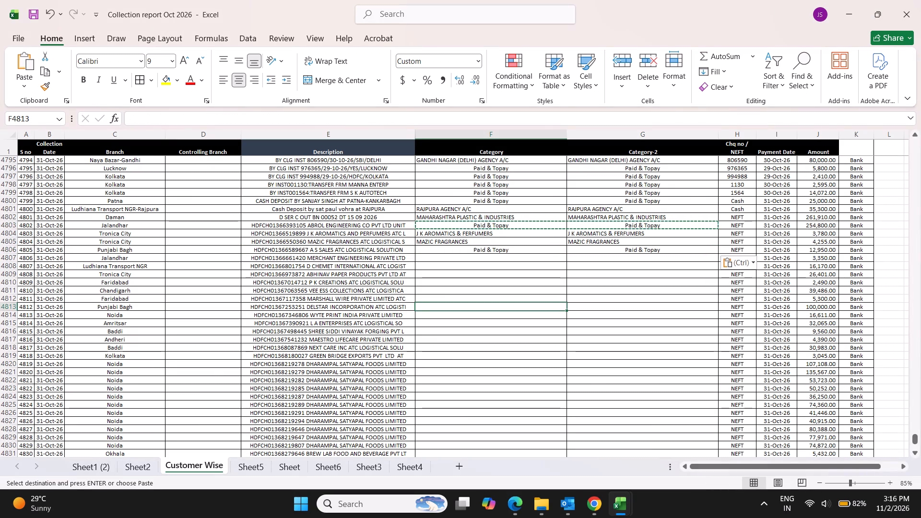
Fill Paid & Topay down into both category columns of Jalandhar row 4807 and Ludhiana Transport NGR row 4808.
click(344, 256)
drag(483, 256, 623, 258)
key(ctrl+d)
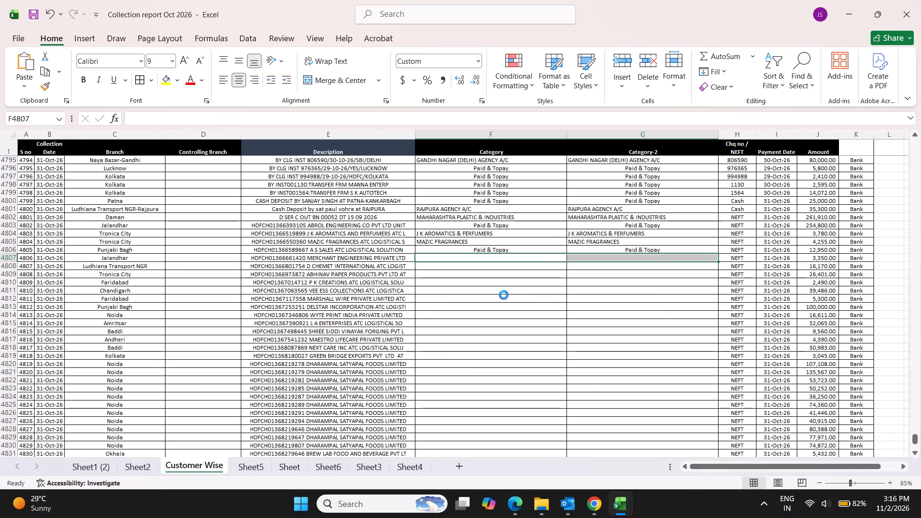
ctrl+click(504, 295)
click(277, 262)
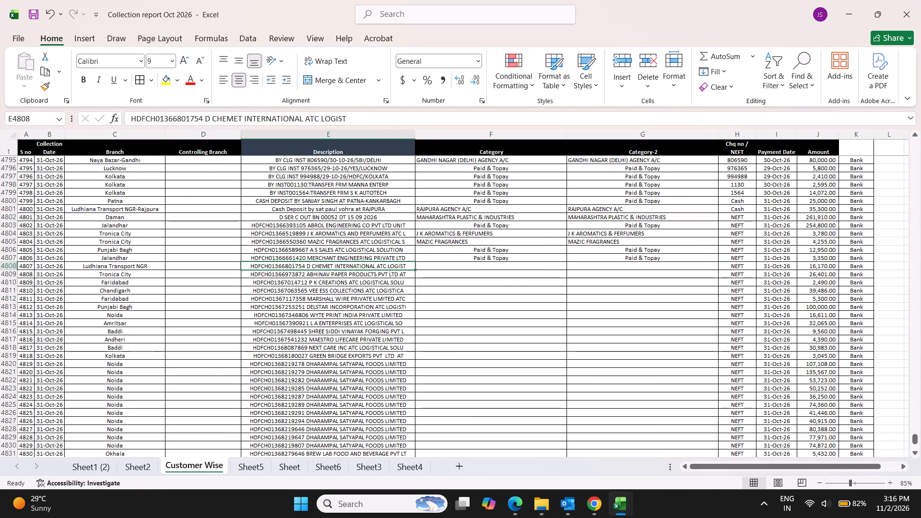
drag(480, 265, 584, 265)
key(ctrl+d)
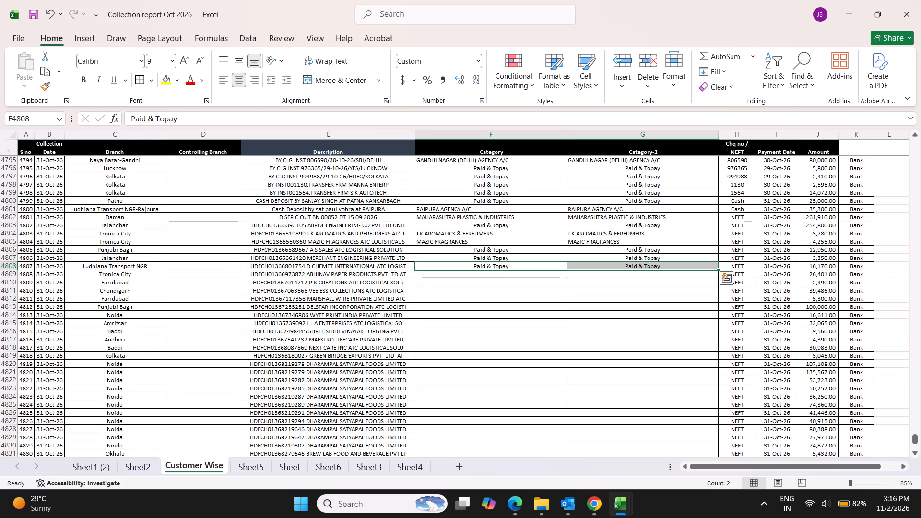
Find ABHINAV PAP in Final Collection target Aug 2026 and paste ABHINAV PAPER PRODUCTS PVT LTD/SUMAT PERSHAD & SONS (TRC) into both categories of row 4809.
scroll(473, 309, down, 4)
click(473, 309)
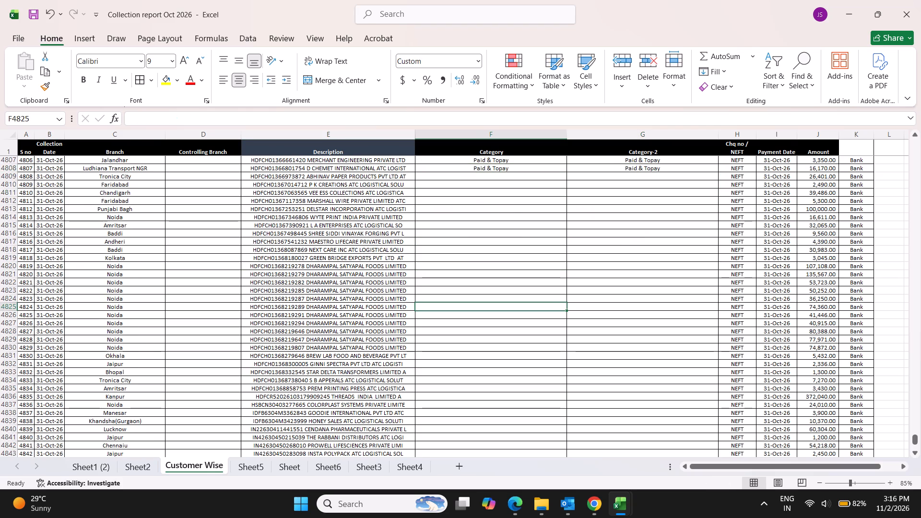
click(339, 180)
key(alt+Tab)
key(ctrl+f)
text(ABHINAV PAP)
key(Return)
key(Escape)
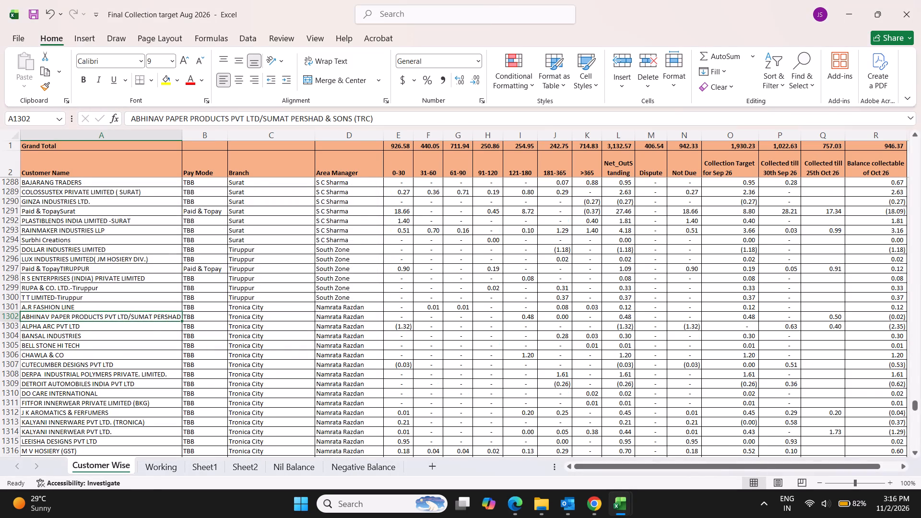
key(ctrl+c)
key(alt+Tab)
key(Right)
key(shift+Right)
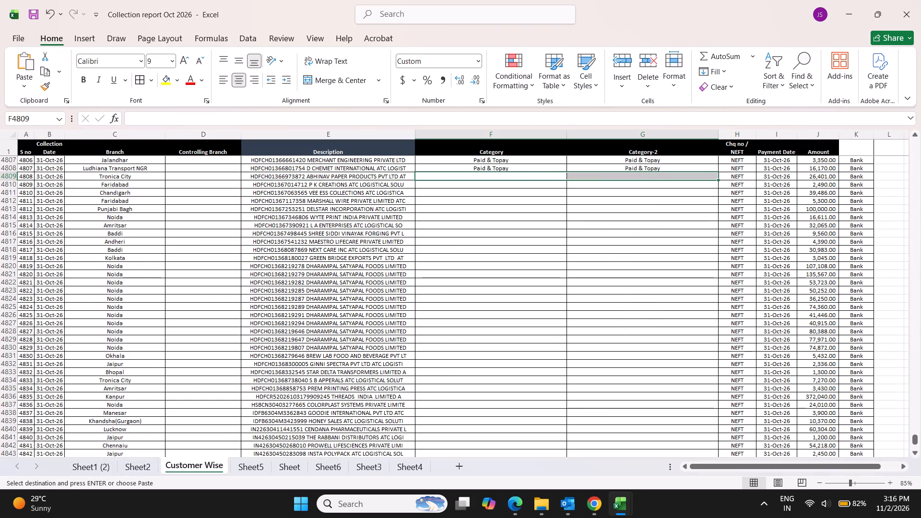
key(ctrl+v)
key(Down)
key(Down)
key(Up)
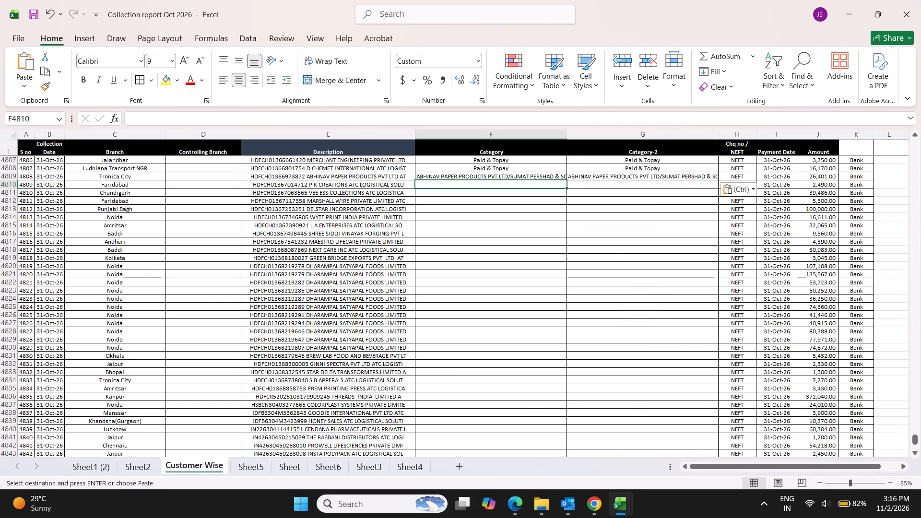
For the Faridabad receipt in row 4810, search Final Collection target Aug 2026 for CREATION, check successive matches, and return to Collection report Oct 2026.
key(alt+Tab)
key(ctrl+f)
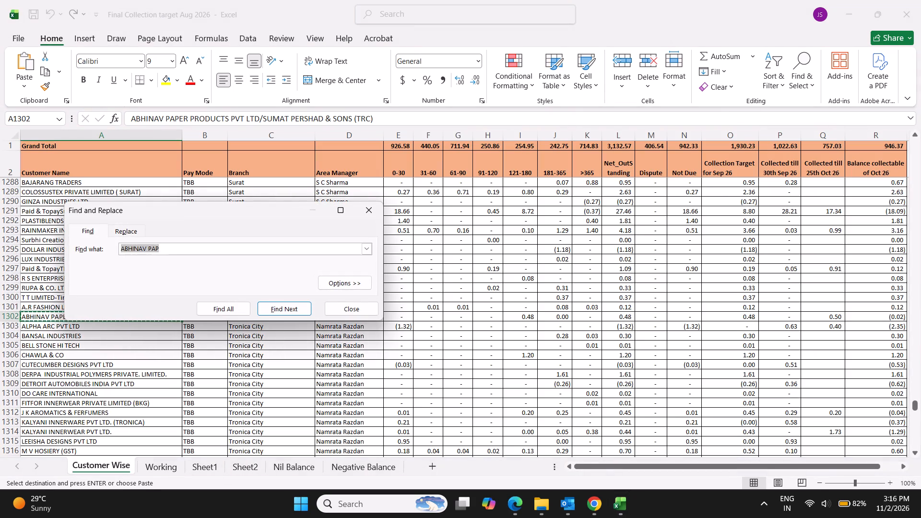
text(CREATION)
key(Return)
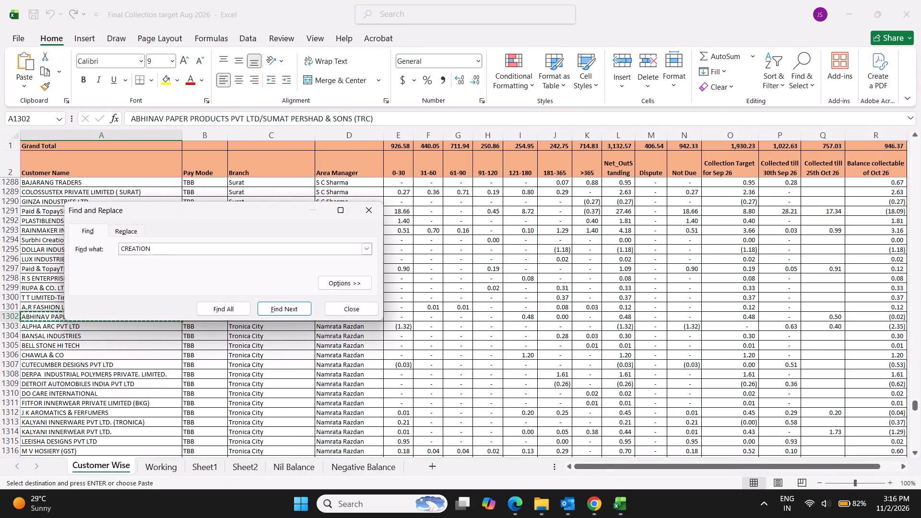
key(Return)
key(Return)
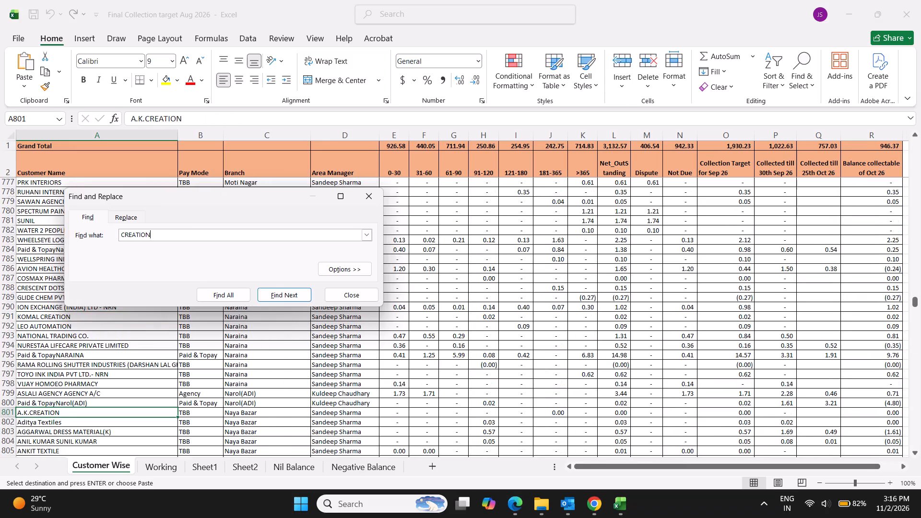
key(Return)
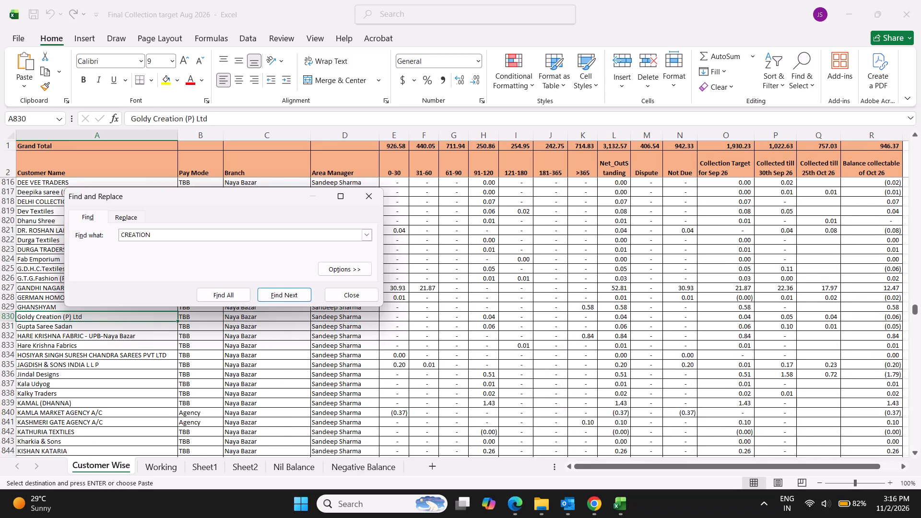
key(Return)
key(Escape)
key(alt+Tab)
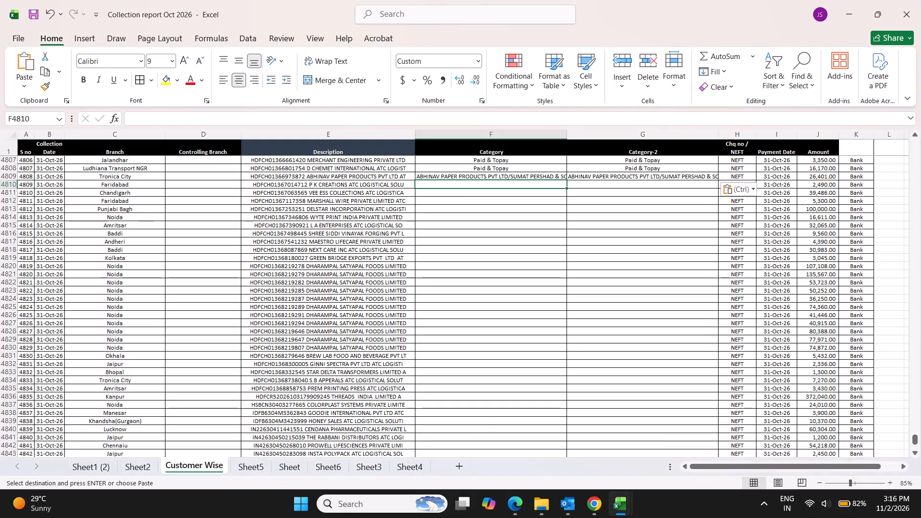
Copy the Paid & Topay pair from row 4808 into both category columns of the Faridabad receipt in row 4810.
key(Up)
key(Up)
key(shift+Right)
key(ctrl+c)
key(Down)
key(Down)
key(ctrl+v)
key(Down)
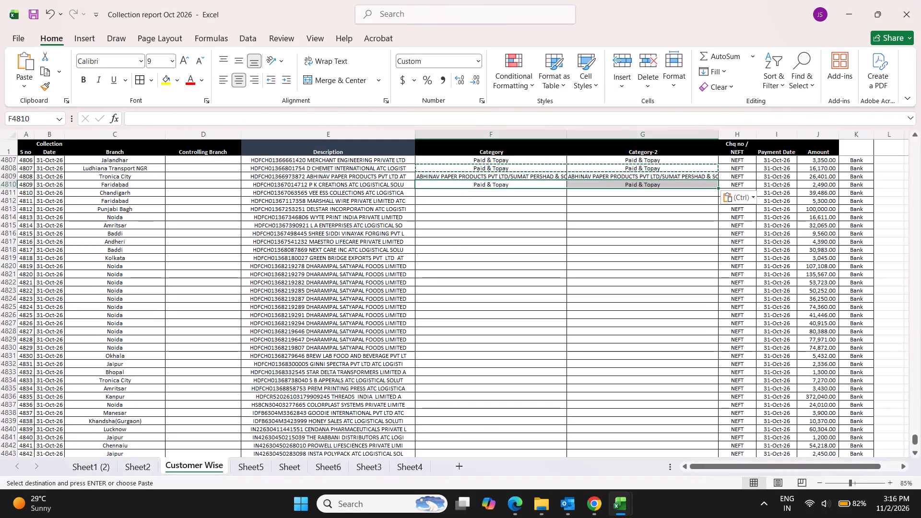
Find VEE ESS in Final Collection target Aug 2026 and paste VEE ESS COLLECTION into both categories of Chandigarh row 4811.
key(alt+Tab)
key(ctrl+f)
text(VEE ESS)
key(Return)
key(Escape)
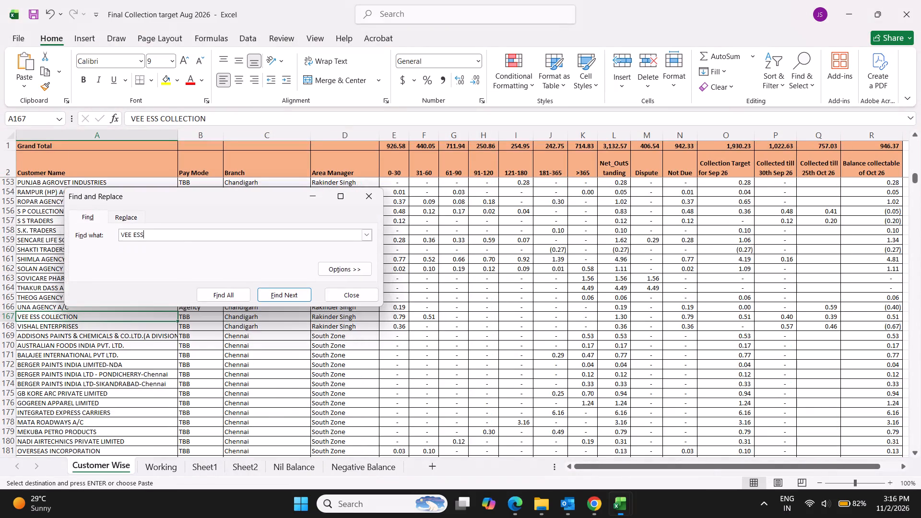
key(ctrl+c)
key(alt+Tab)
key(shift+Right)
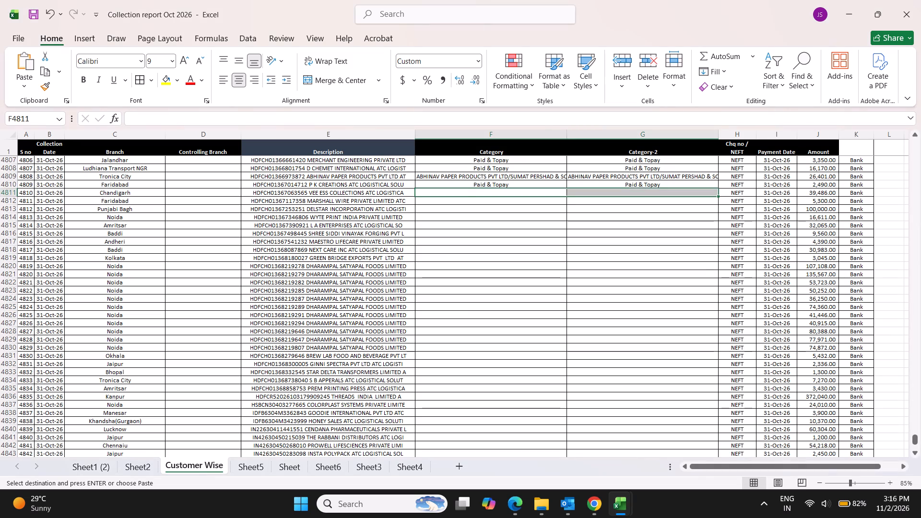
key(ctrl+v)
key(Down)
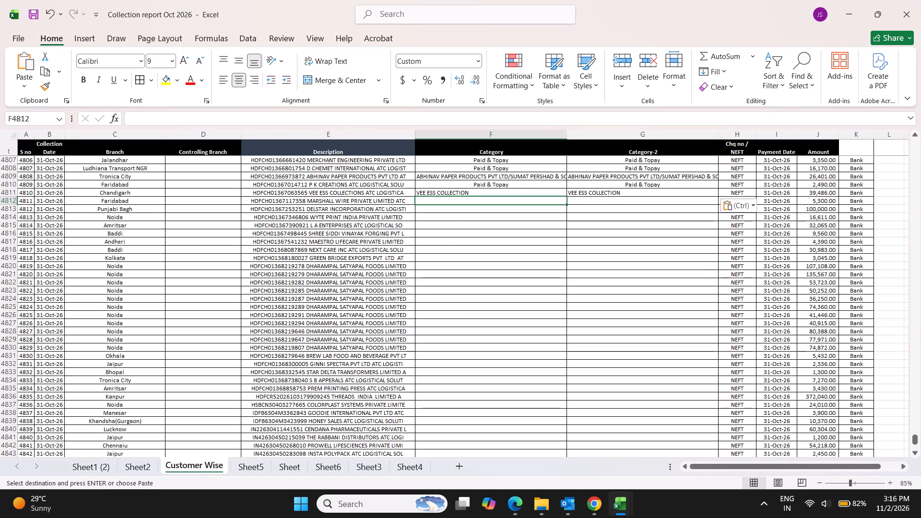
Copy the Paid & Topay pair from row 4810 into both category columns of the Faridabad receipt in row 4812.
drag(505, 185, 598, 187)
key(ctrl+c)
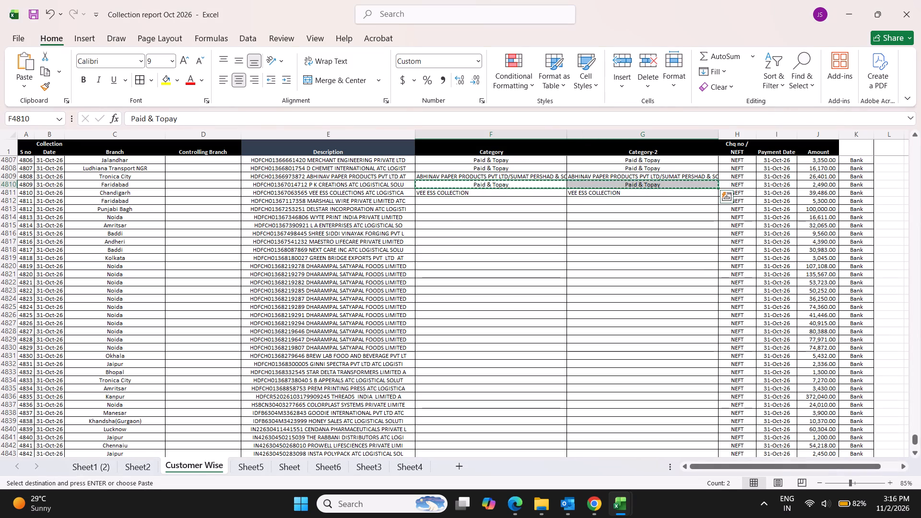
click(487, 201)
key(ctrl+v)
click(474, 249)
Find DELSTAR in Final Collection target Aug 2026 and paste DELSTAR INCORPORATION ( TBB) into both categories of Punjabi Bagh row 4813.
key(alt+Tab)
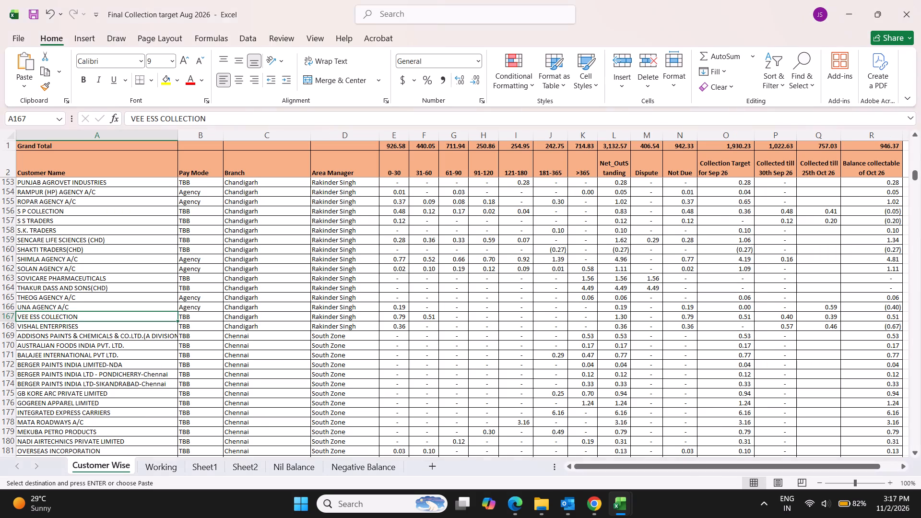
key(ctrl+f)
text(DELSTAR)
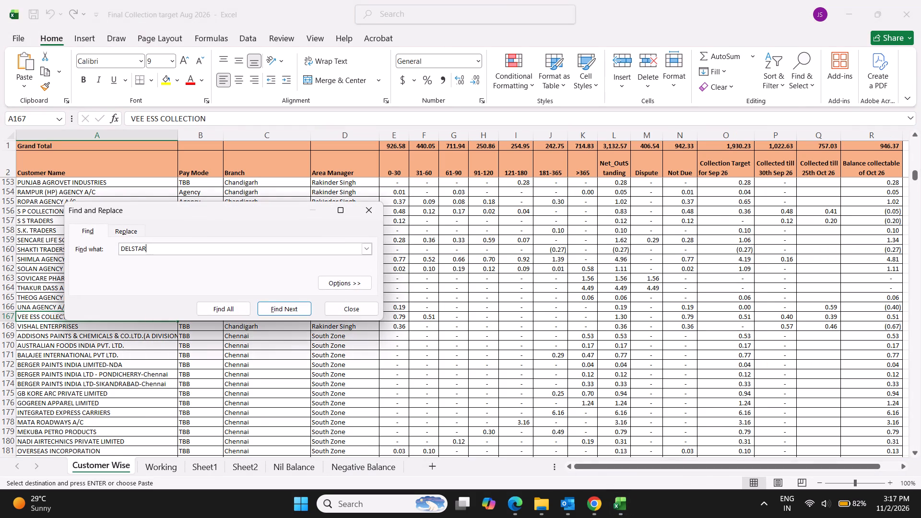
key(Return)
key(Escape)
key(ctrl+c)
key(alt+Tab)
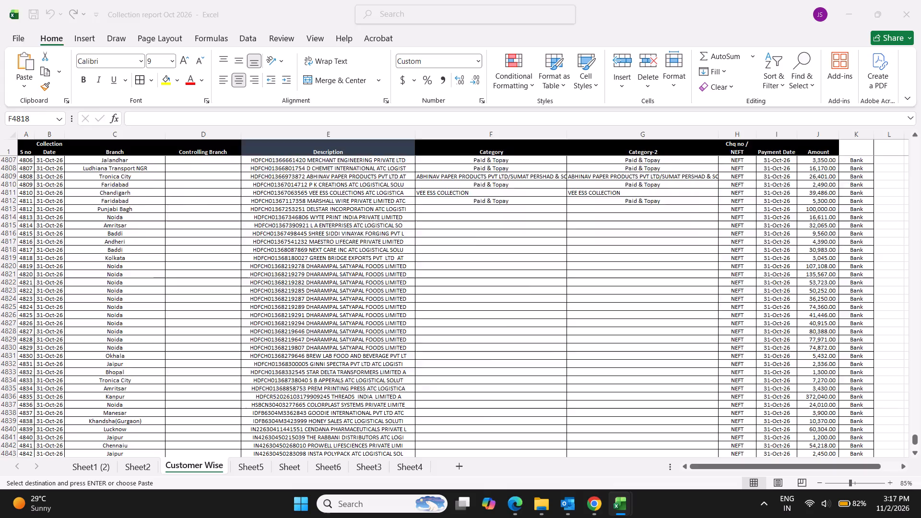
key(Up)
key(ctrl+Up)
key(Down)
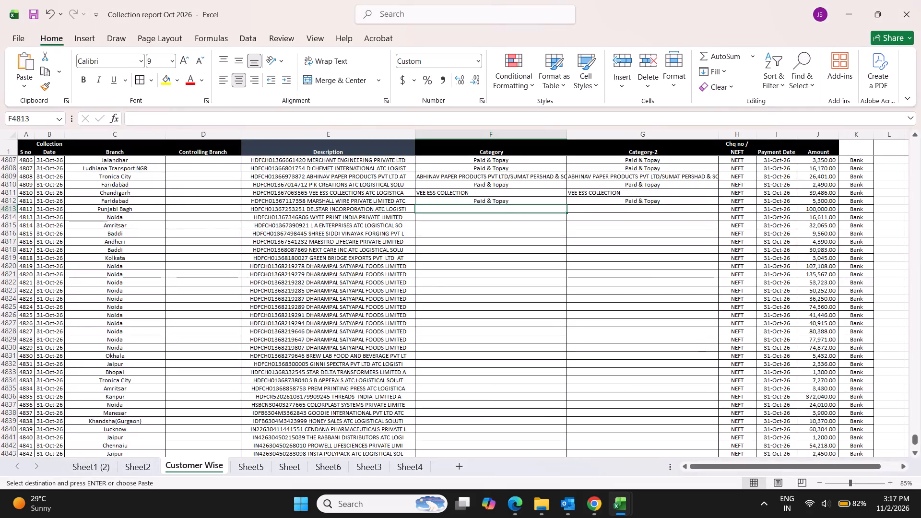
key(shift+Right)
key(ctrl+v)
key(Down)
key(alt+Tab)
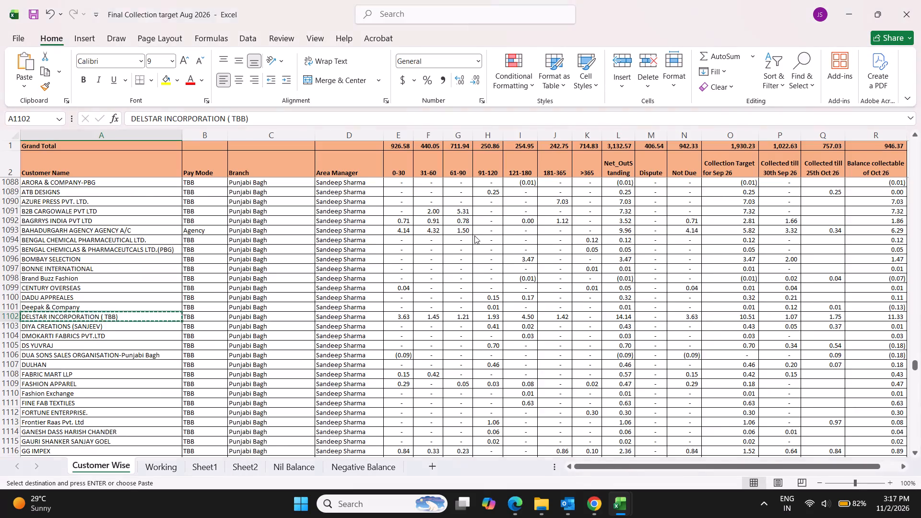
Find WYTE in Final Collection target Aug 2026 and paste WYTE PRINT INDIA PRIVATE LIMITED into both categories of Noida row 4814.
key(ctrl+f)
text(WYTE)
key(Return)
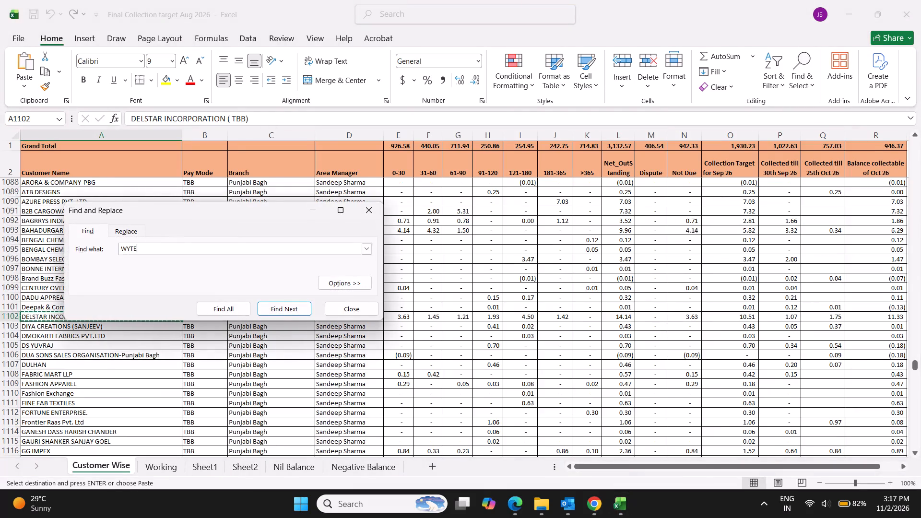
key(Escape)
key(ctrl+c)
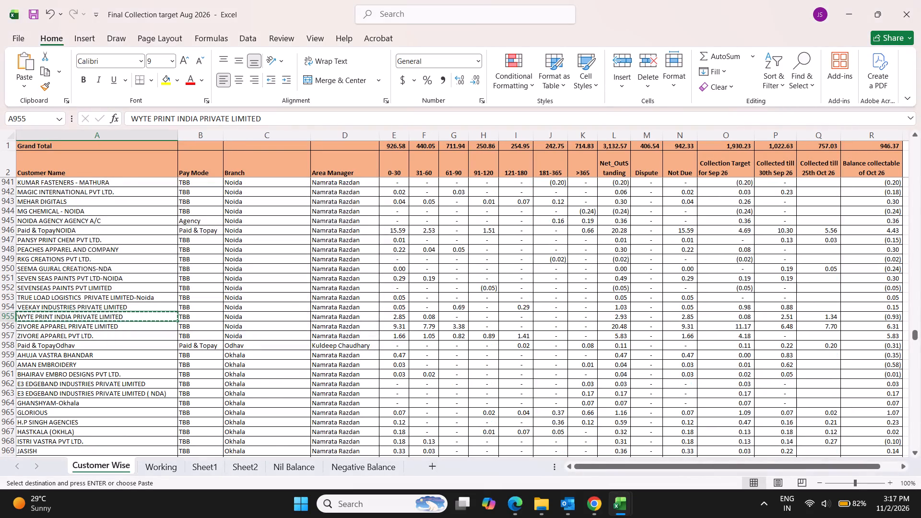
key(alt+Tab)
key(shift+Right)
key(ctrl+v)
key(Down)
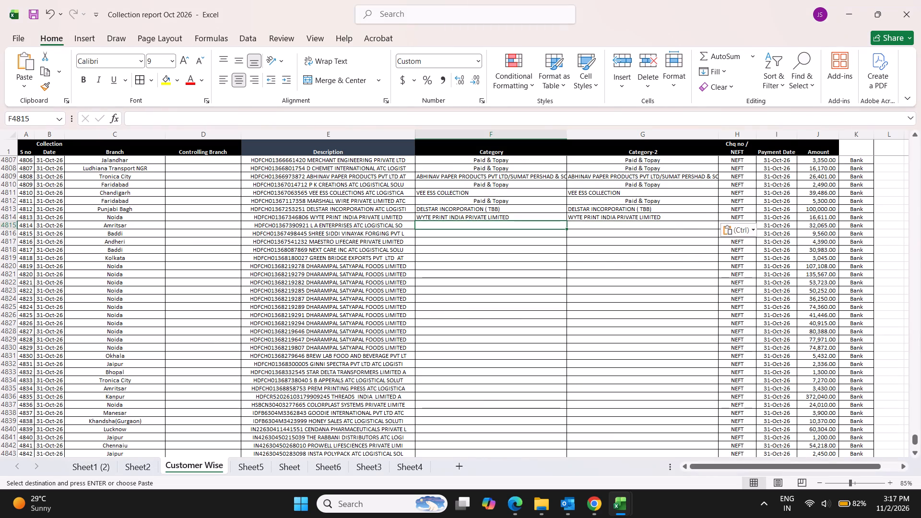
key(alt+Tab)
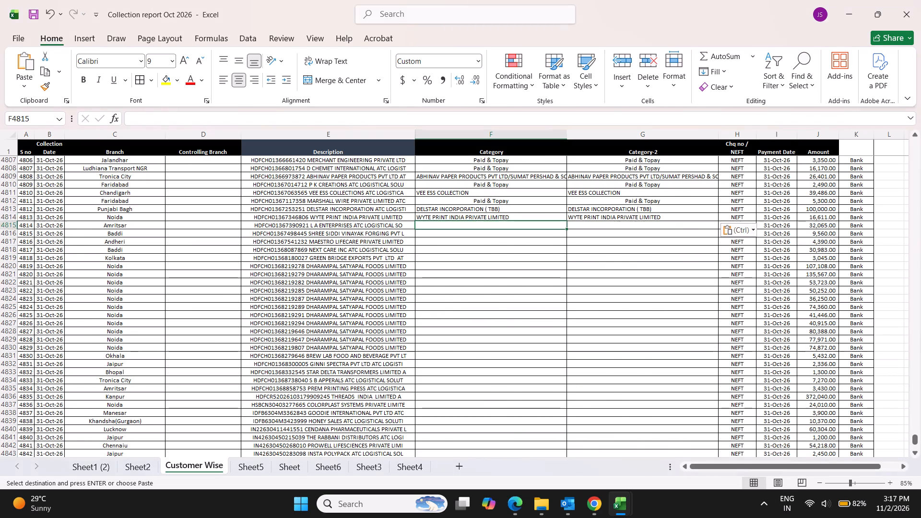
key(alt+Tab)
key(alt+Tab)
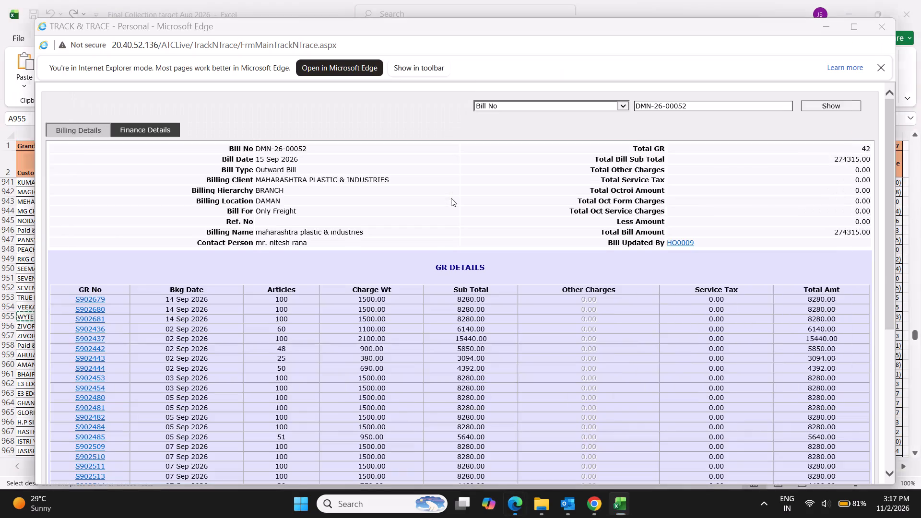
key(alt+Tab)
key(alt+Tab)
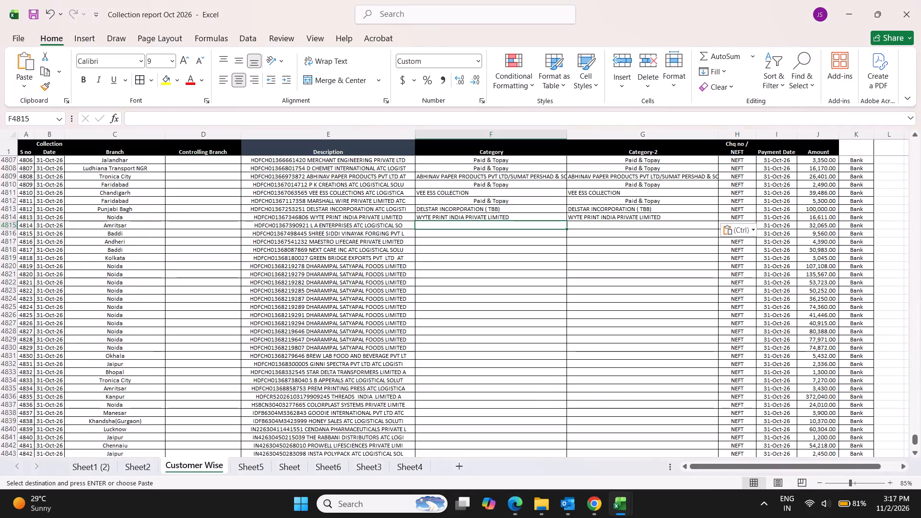
Copy the Paid & Topay pair from row 4812 into both category columns of the Amritsar, Baddi and Andheri receipts in rows 4815 to 4817.
click(347, 224)
drag(495, 200, 607, 198)
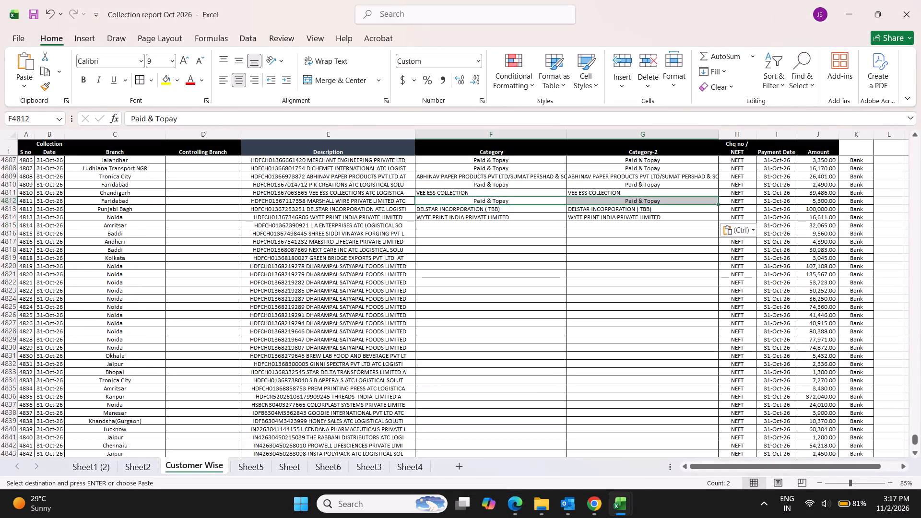
key(ctrl+c)
click(457, 226)
key(ctrl+v)
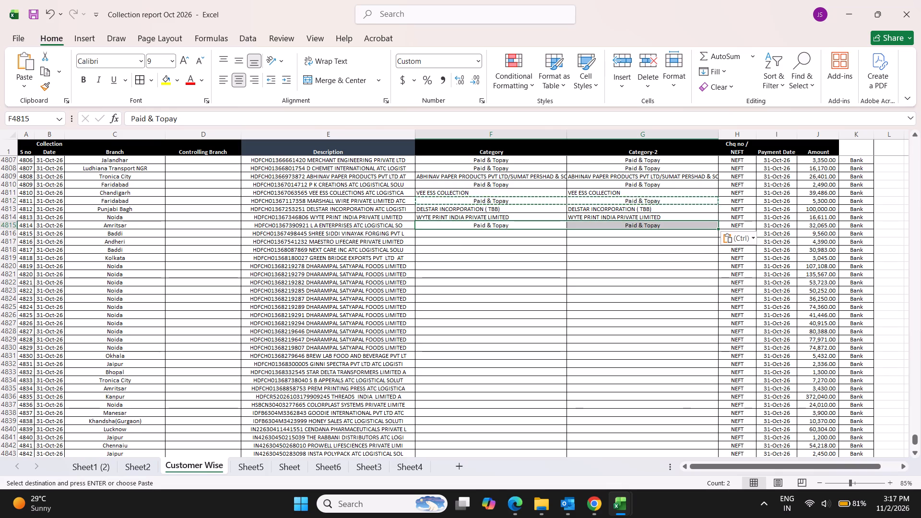
click(449, 231)
key(ctrl+v)
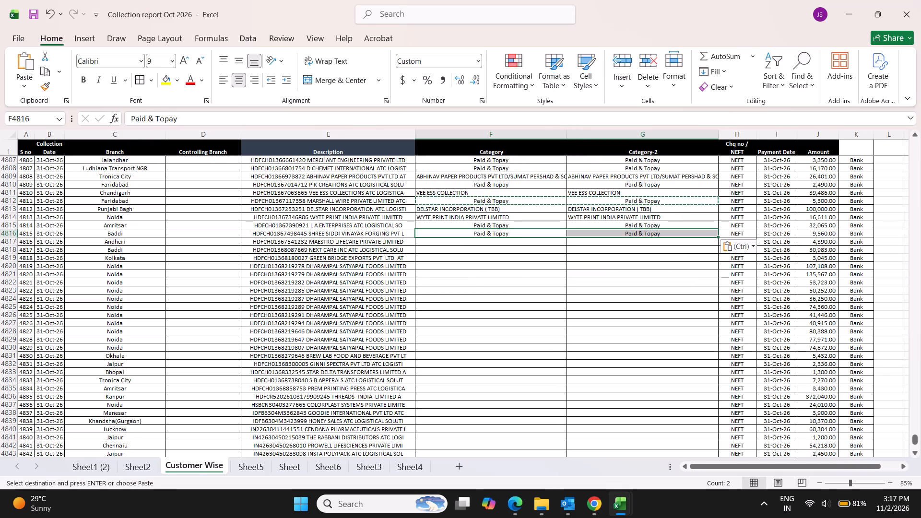
click(311, 242)
click(463, 242)
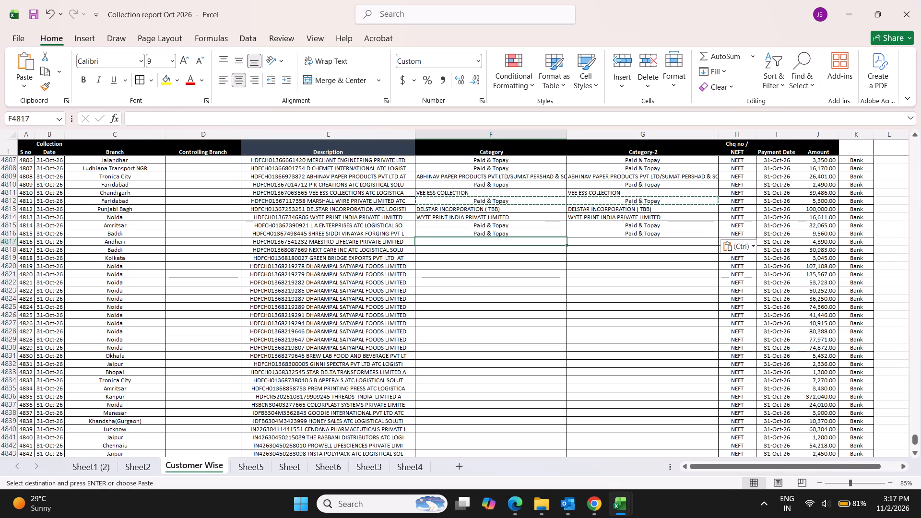
key(ctrl+v)
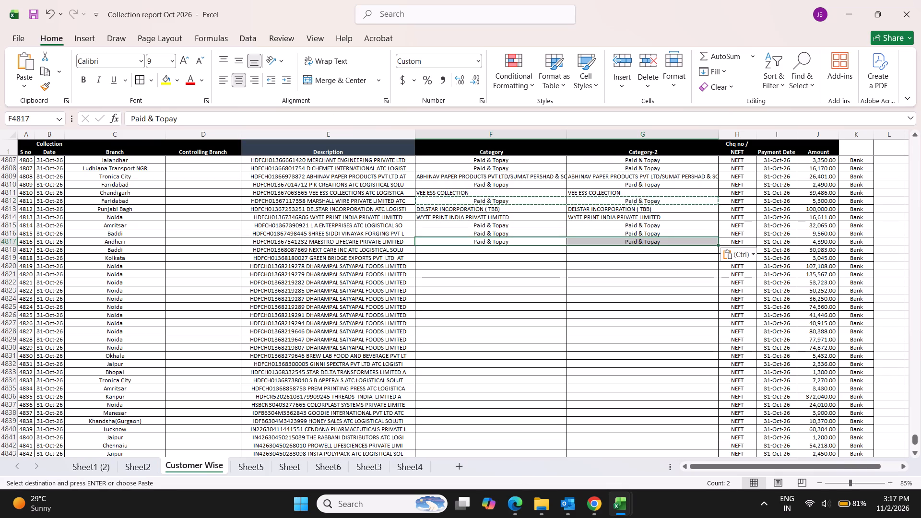
Find NEXT CARE in Final Collection target Aug 2026 and paste NEXT CARE INC. into both categories of Baddi row 4818, closing the bill-tracking window.
click(454, 252)
key(alt+Tab)
key(ctrl+f)
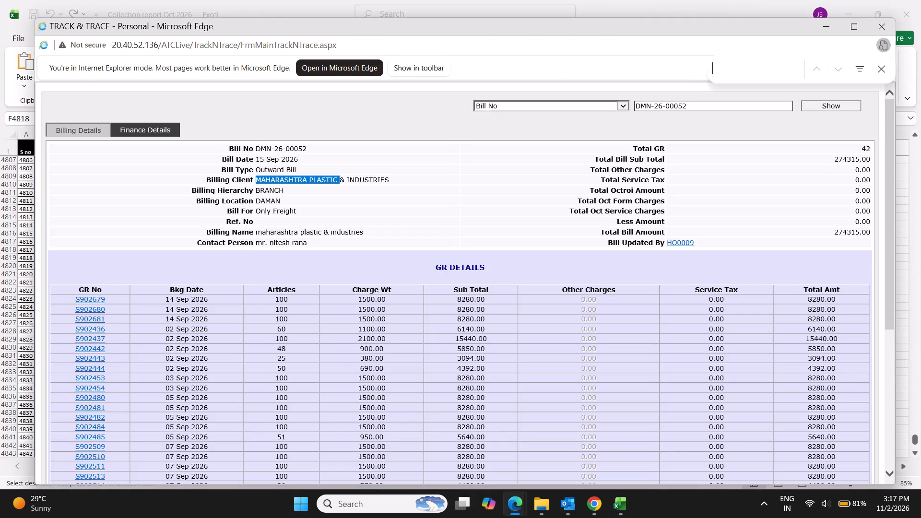
click(881, 28)
key(alt+Tab)
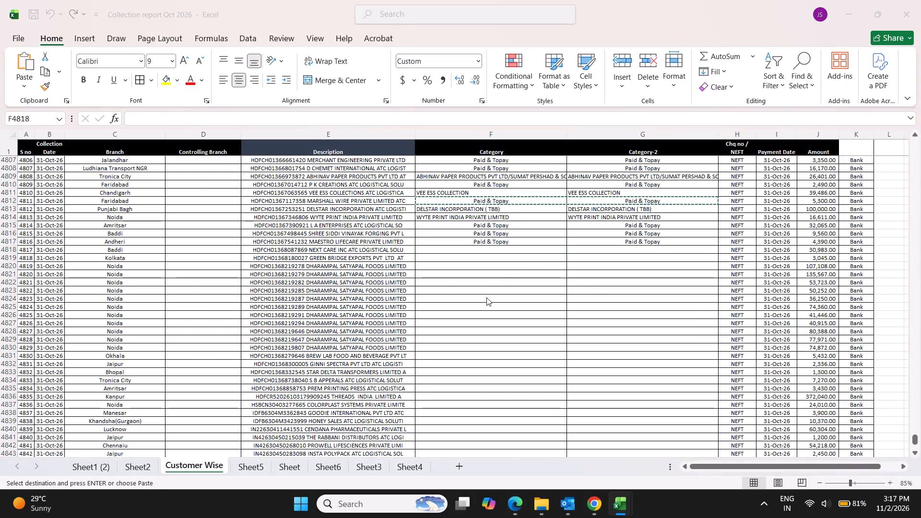
key(ctrl+f)
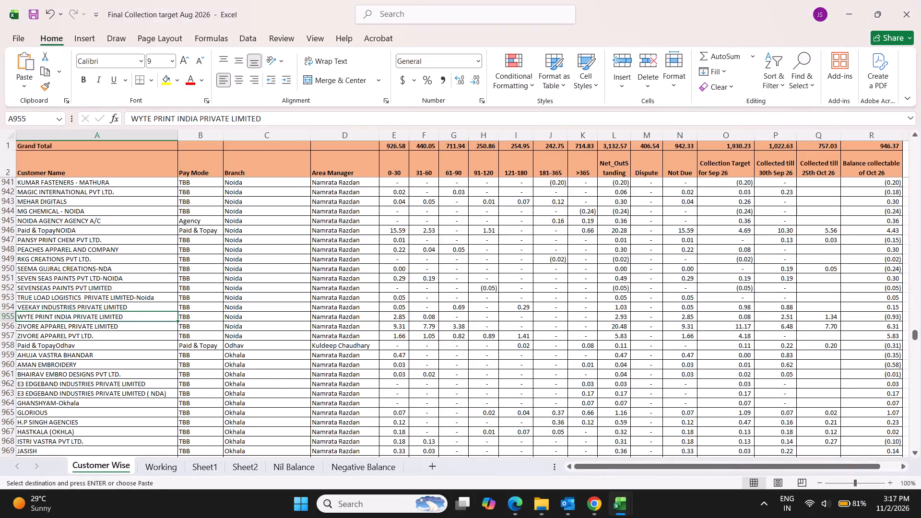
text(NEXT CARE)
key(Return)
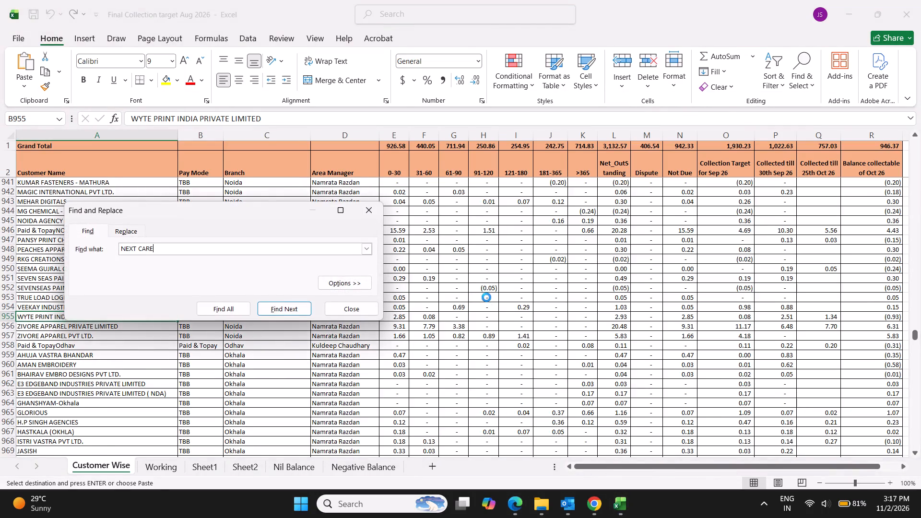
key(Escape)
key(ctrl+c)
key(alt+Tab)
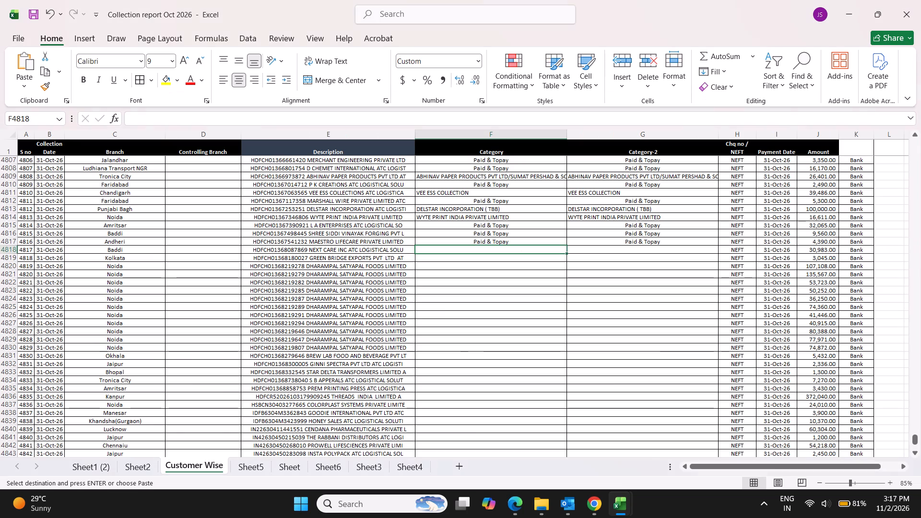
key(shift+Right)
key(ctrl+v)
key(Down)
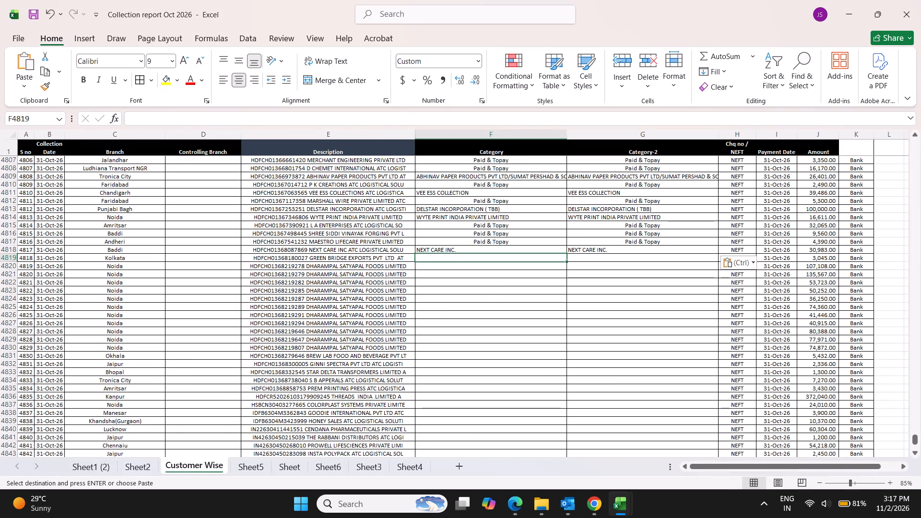
Copy the Paid & Topay pair from row 4817 into both category columns of the Kolkata receipt in row 4819.
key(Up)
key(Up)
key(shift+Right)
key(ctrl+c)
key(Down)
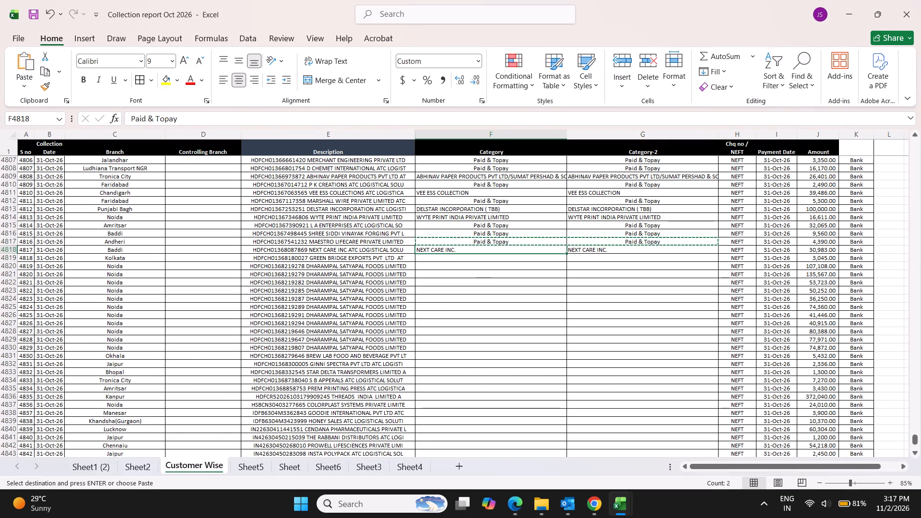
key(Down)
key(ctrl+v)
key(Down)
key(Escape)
Find NOIDA in Final Collection target Aug 2026 and paste DHARAMPAL SATYAPAL FOODS LIMITED-NDA into Category for Noida rows 4820 to 4830.
scroll(500, 259, down, 4)
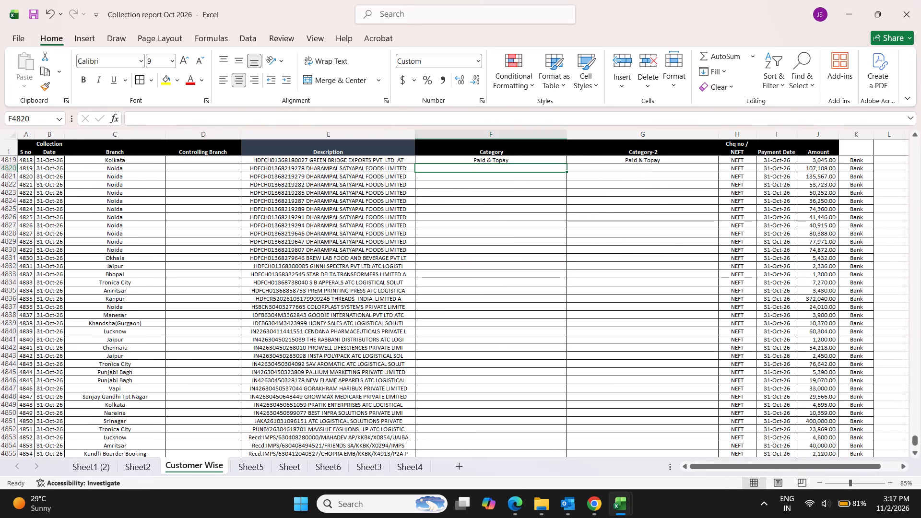
key(alt+Tab)
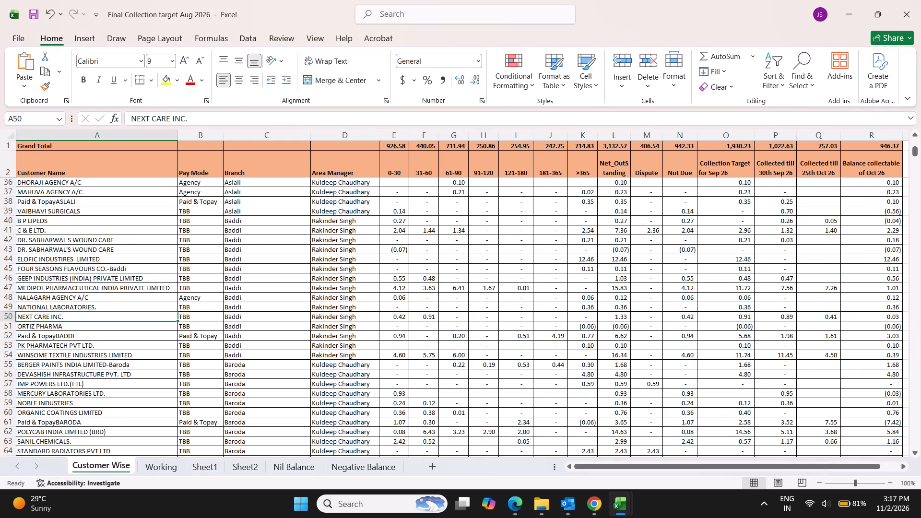
key(ctrl+f)
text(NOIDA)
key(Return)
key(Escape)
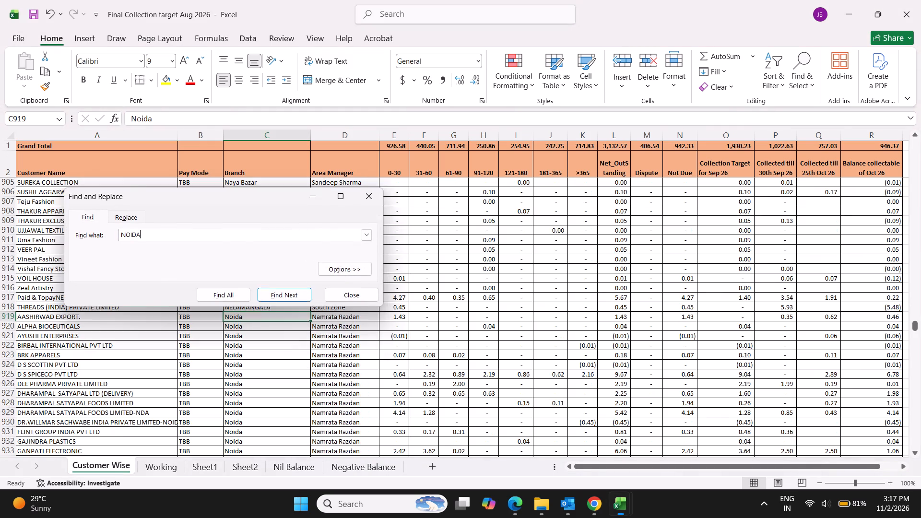
scroll(314, 294, down, 3)
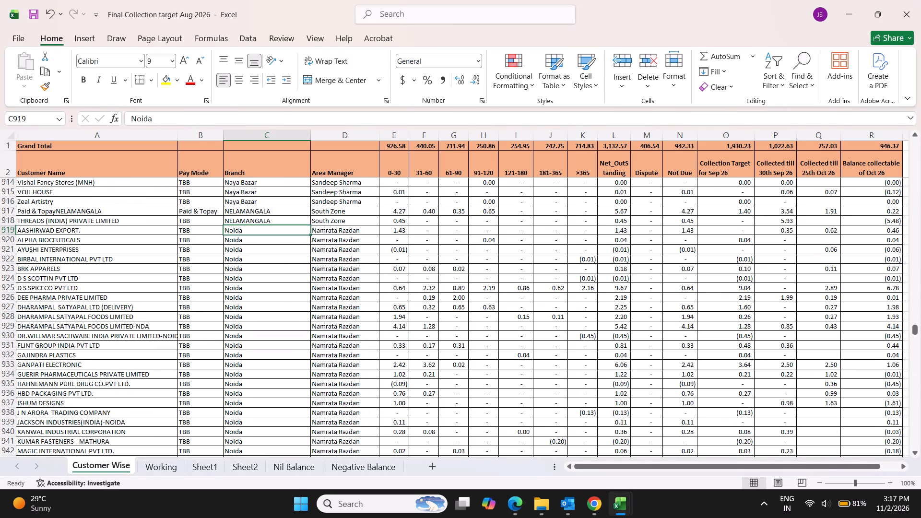
click(90, 324)
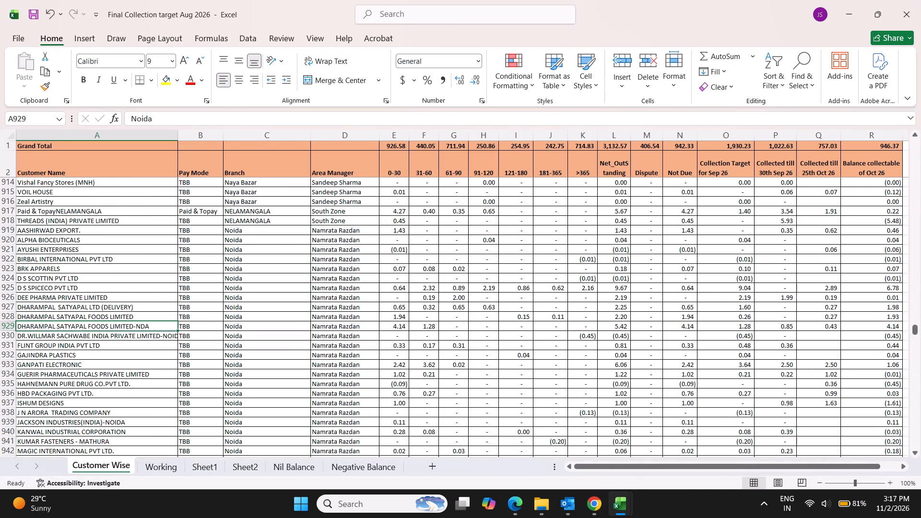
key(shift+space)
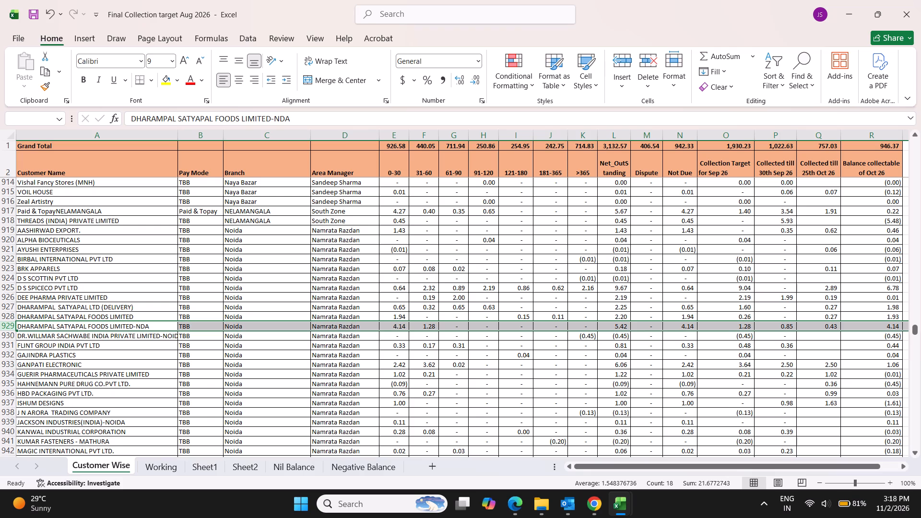
click(153, 328)
key(ctrl+c)
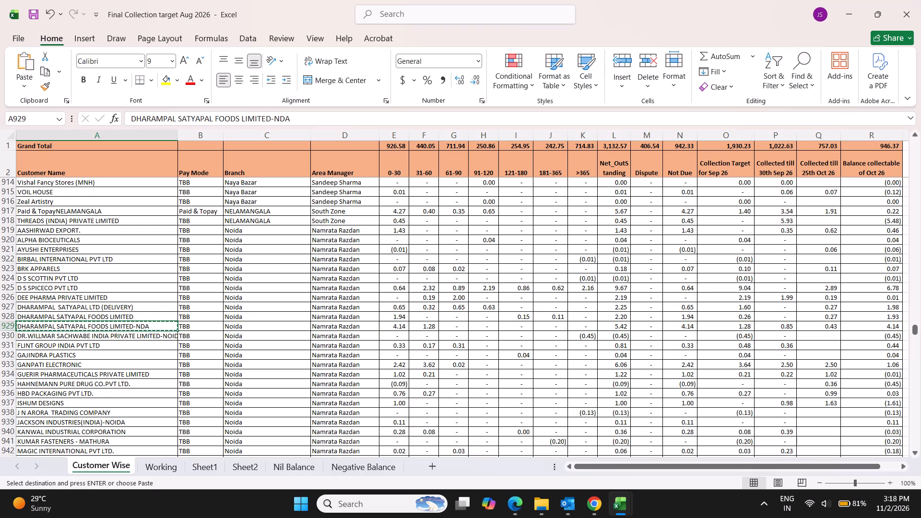
key(alt+Tab)
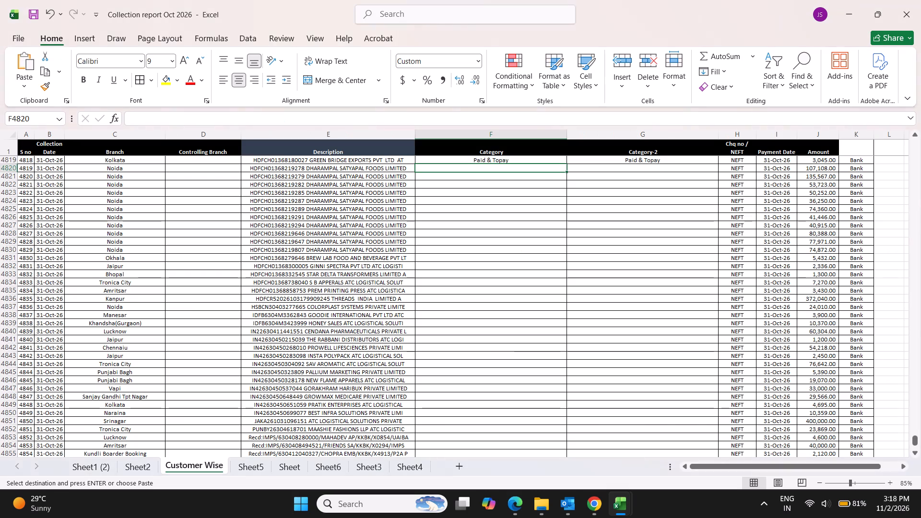
drag(449, 166, 443, 235)
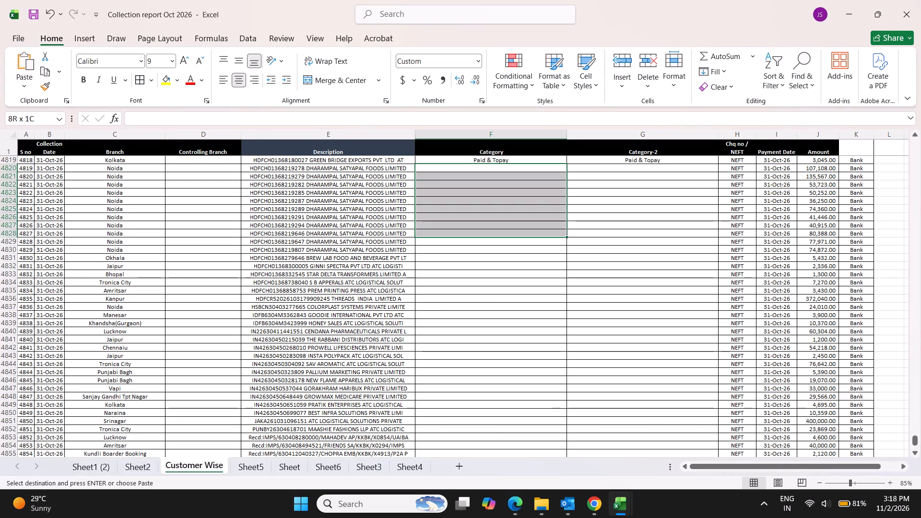
drag(443, 235, 440, 248)
key(ctrl+v)
click(431, 313)
Copy the DHARAMPAL SATYAPAL FOODS LIMITED-NDA entries in Category rows 4820 to 4830 into Category-2 of the same rows.
scroll(462, 304, down, 2)
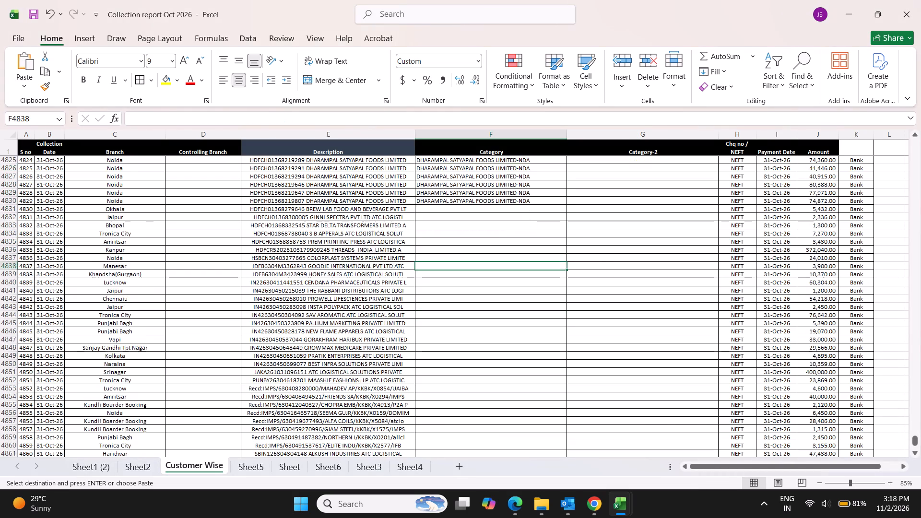
scroll(462, 303, up, 1)
scroll(483, 265, up, 2)
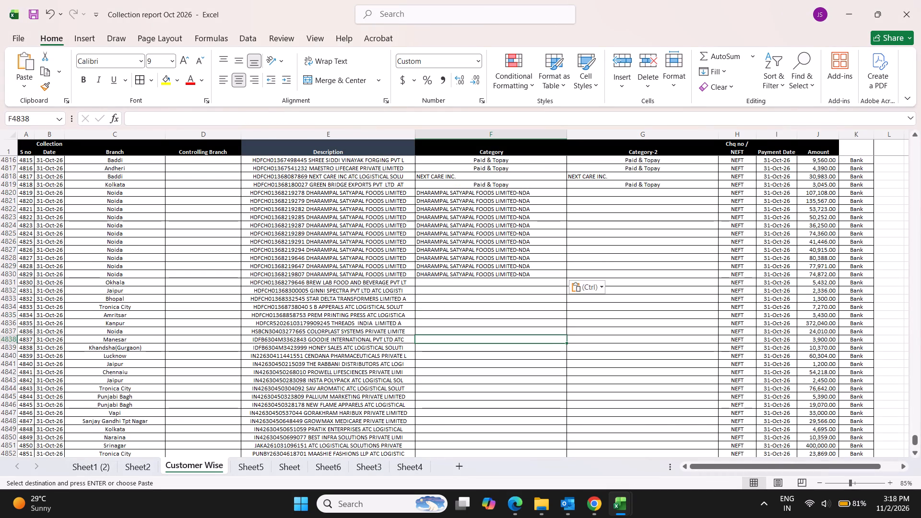
click(494, 188)
drag(489, 190, 487, 271)
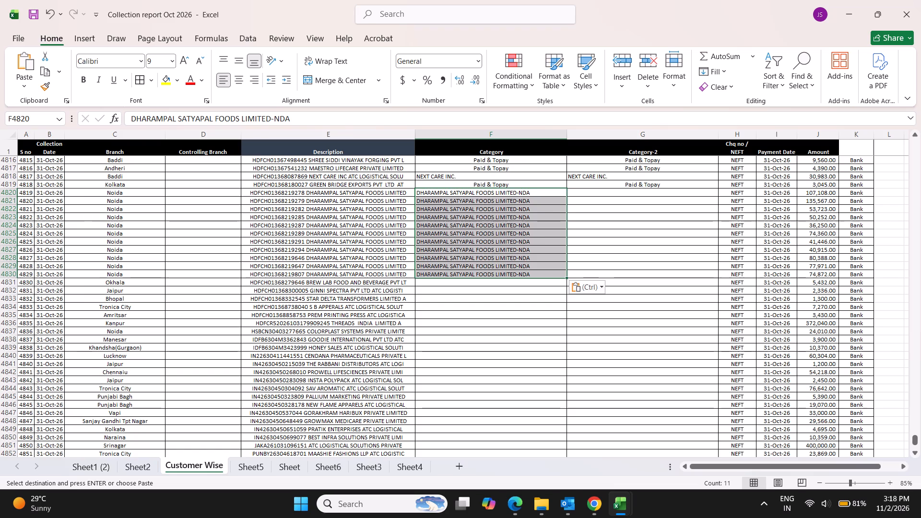
key(ctrl+c)
click(593, 190)
key(ctrl+v)
click(440, 304)
key(Escape)
Copy the Paid & Topay pair from row 4816 into both category columns of all QR Code receipts in rows 4868 to 4893.
scroll(527, 302, down, 1)
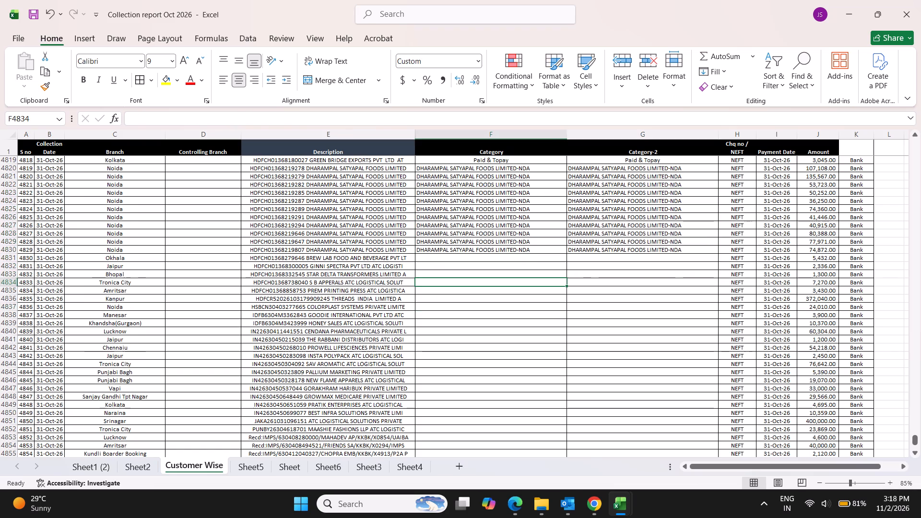
scroll(527, 301, down, 7)
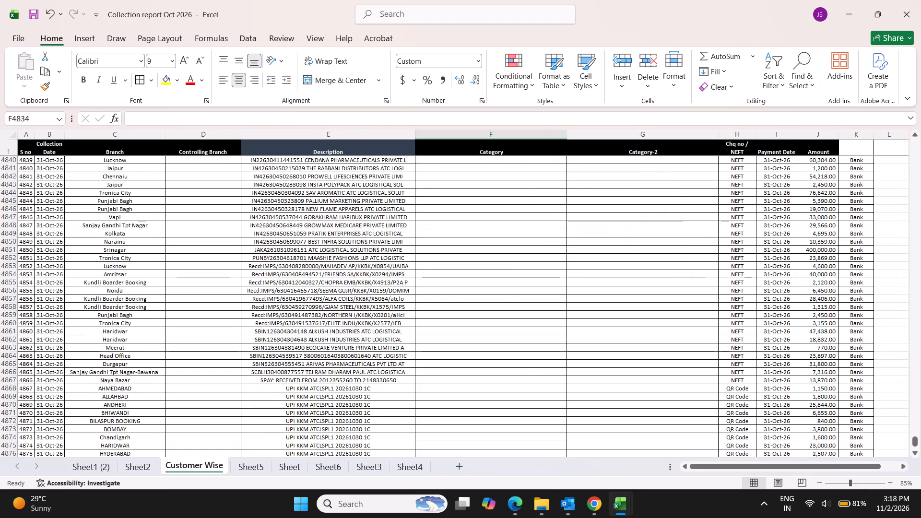
scroll(527, 301, up, 13)
drag(483, 286, 622, 285)
key(ctrl+c)
scroll(588, 315, down, 14)
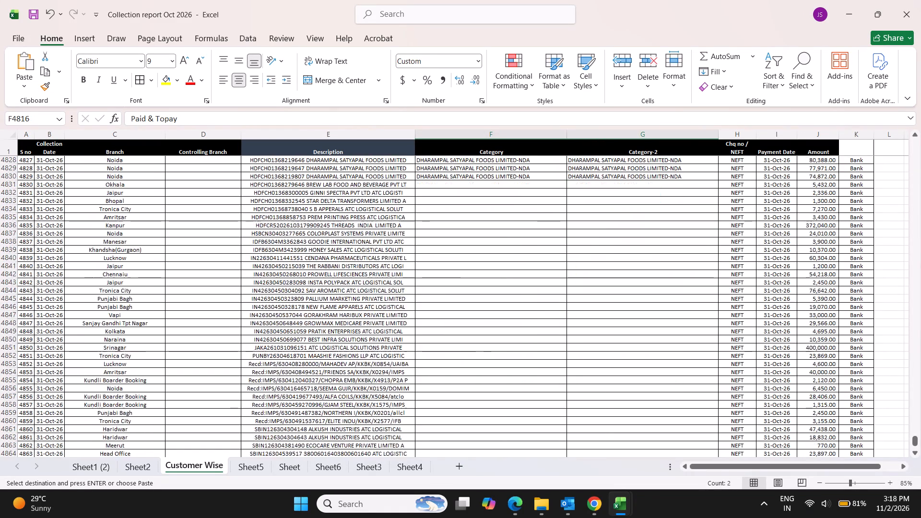
scroll(588, 315, down, 8)
drag(448, 169, 455, 204)
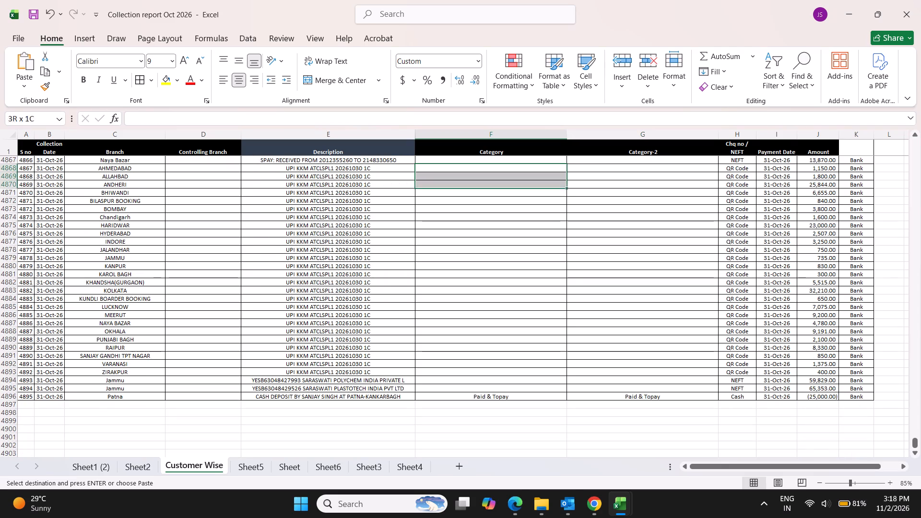
drag(455, 204, 593, 374)
key(ctrl+v)
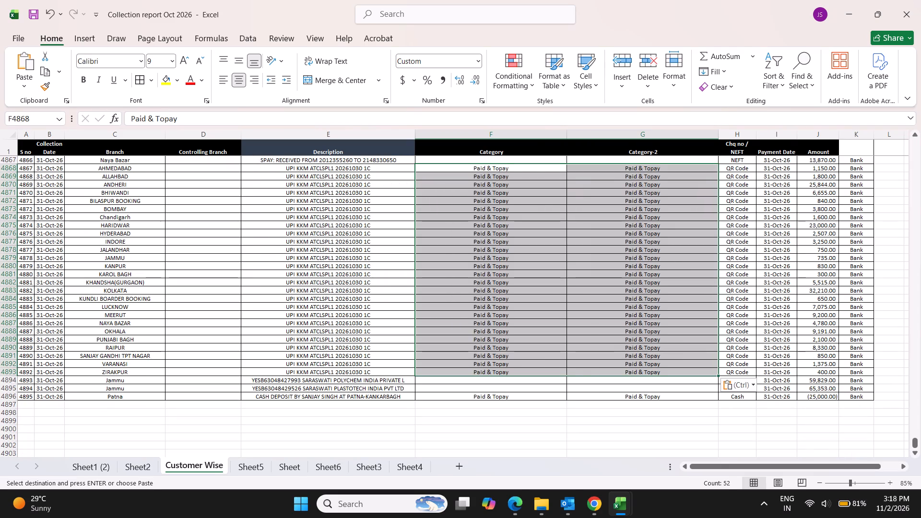
Find SARASWATI in Final Collection target Aug 2026 and paste SARASWATI POLYCHEM (INDIA) PRIVATE LIMITED into both category columns of Jammu row 4894.
click(344, 384)
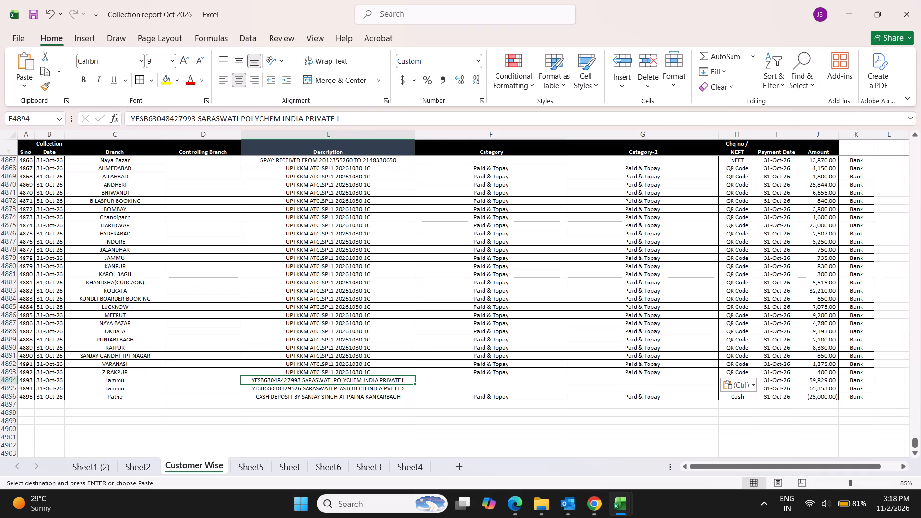
drag(199, 114, 226, 118)
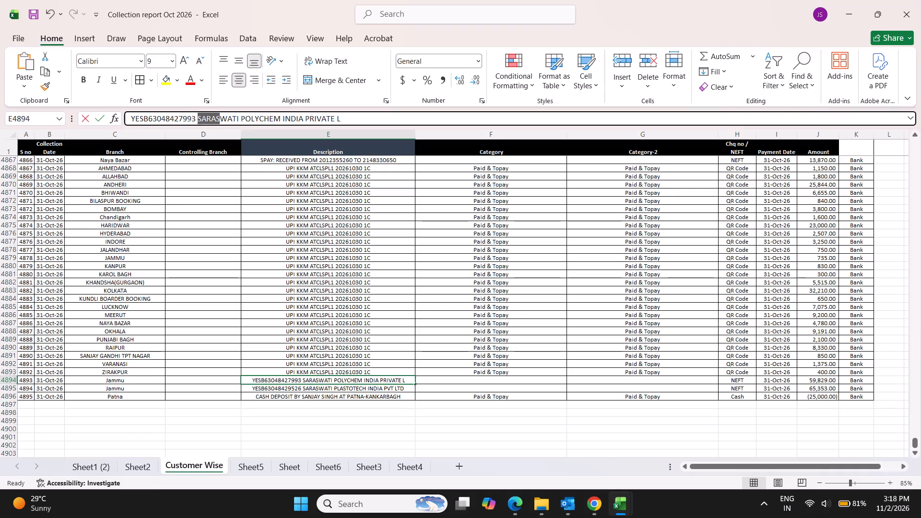
drag(226, 118, 237, 110)
drag(237, 110, 239, 118)
key(ctrl+c)
key(alt+Tab)
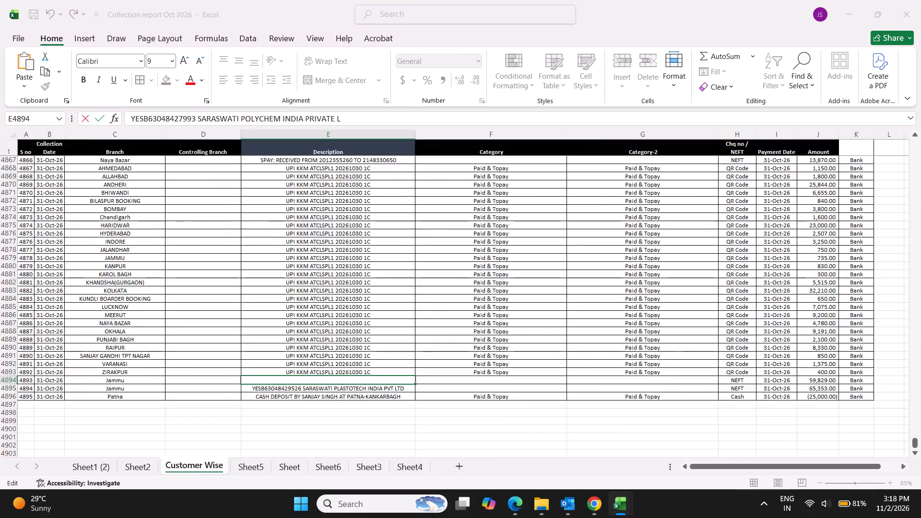
click(359, 275)
key(ctrl+f)
key(ctrl+v)
key(Return)
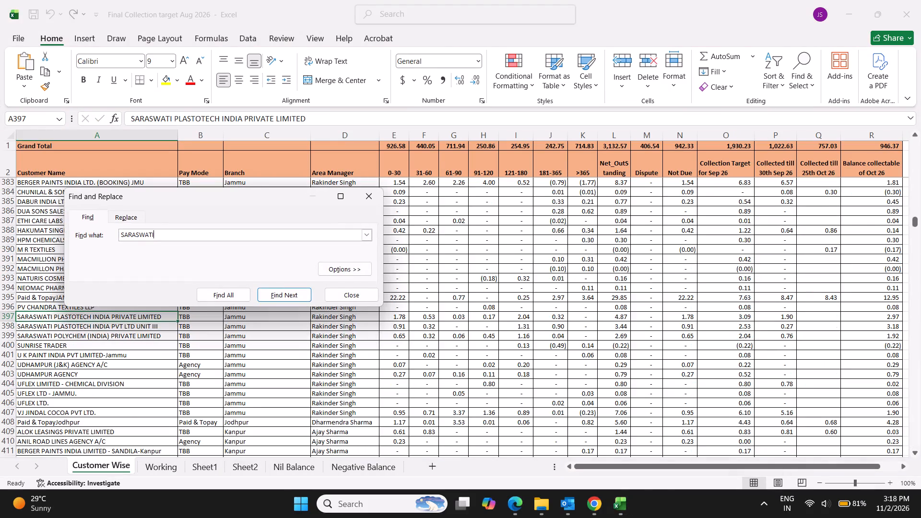
key(Escape)
key(Down)
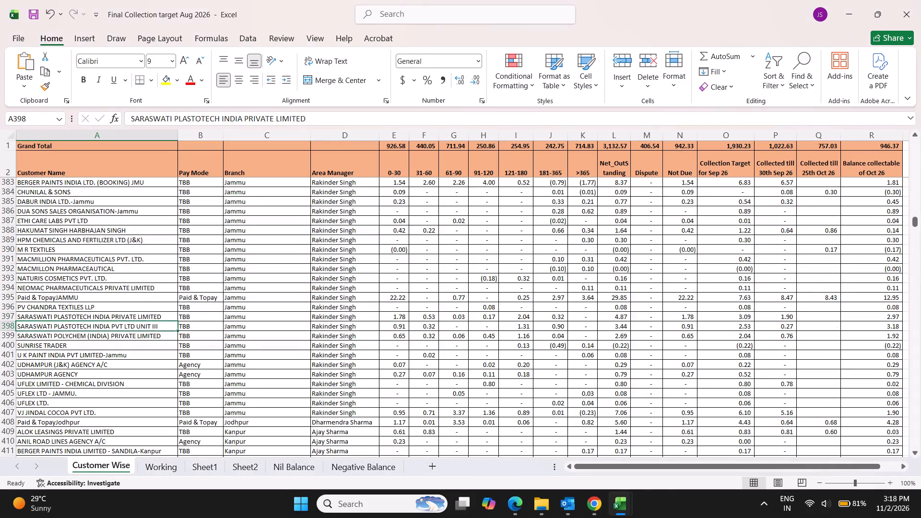
key(Down)
key(ctrl+c)
key(alt+Tab)
key(Return)
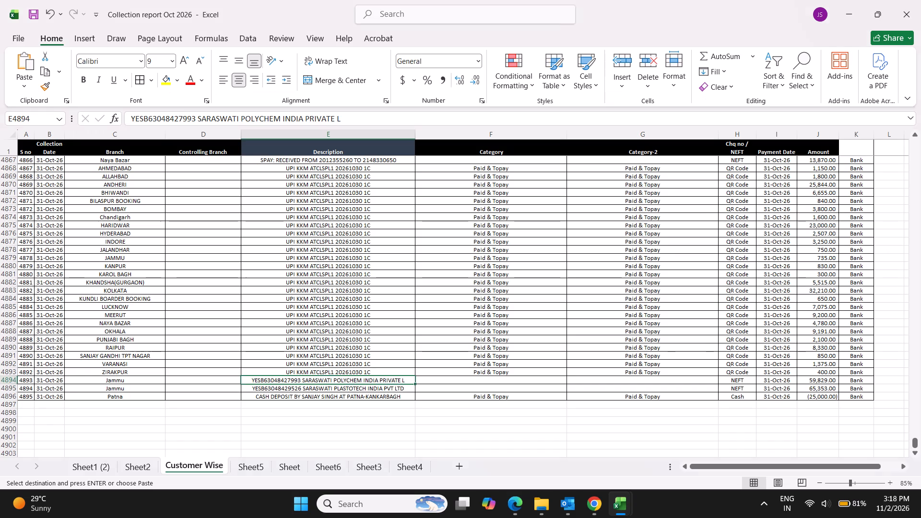
key(Right)
key(shift+Right)
key(ctrl+v)
key(Down)
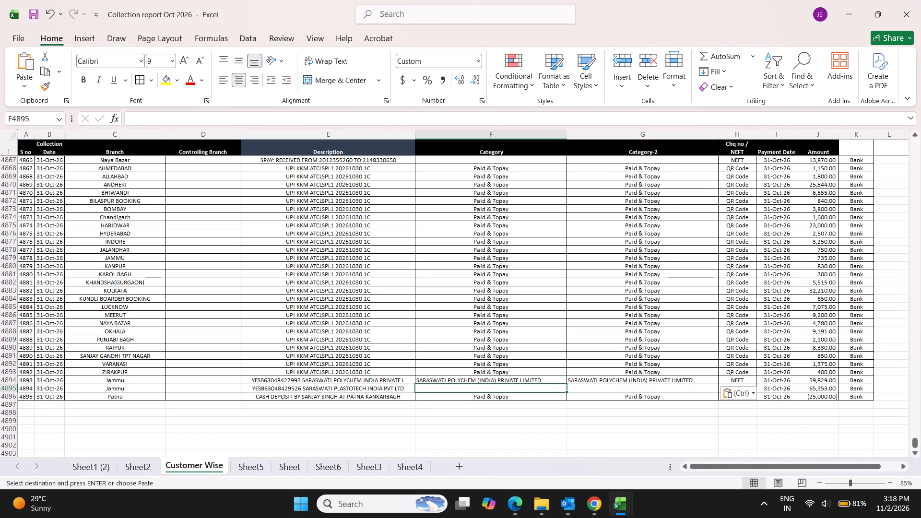
Copy SARASWATI PLASTOTECH INDIA PRIVATE LIMITED from Final Collection target Aug 2026 into both category columns of Jammu row 4895.
key(alt+Tab)
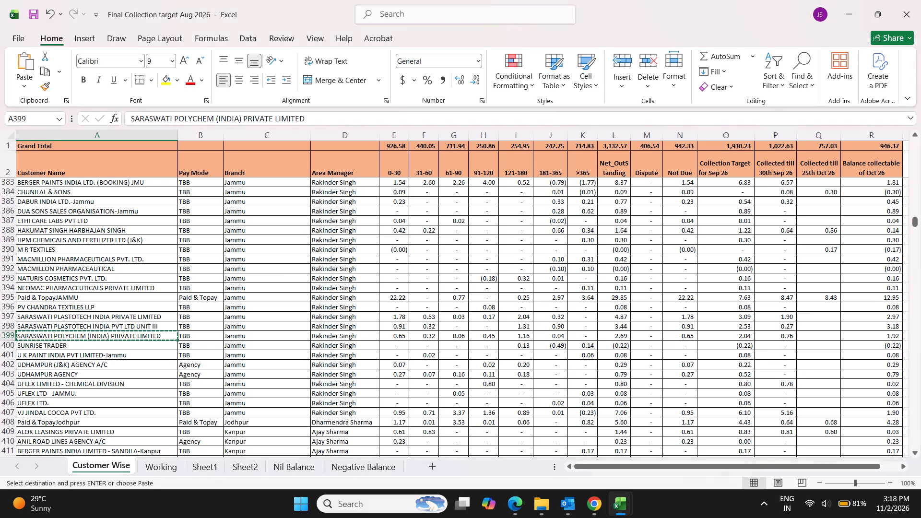
click(84, 319)
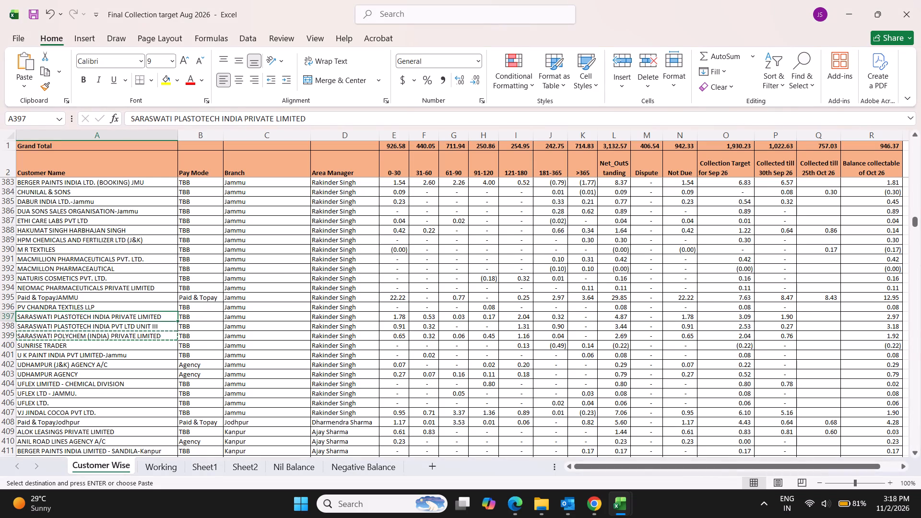
key(ctrl+c)
key(alt+Tab)
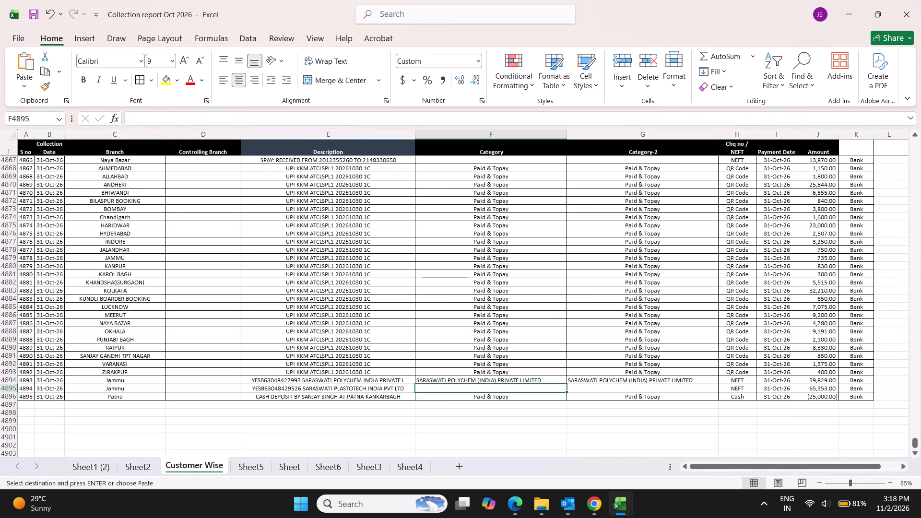
drag(516, 387, 621, 384)
key(ctrl+v)
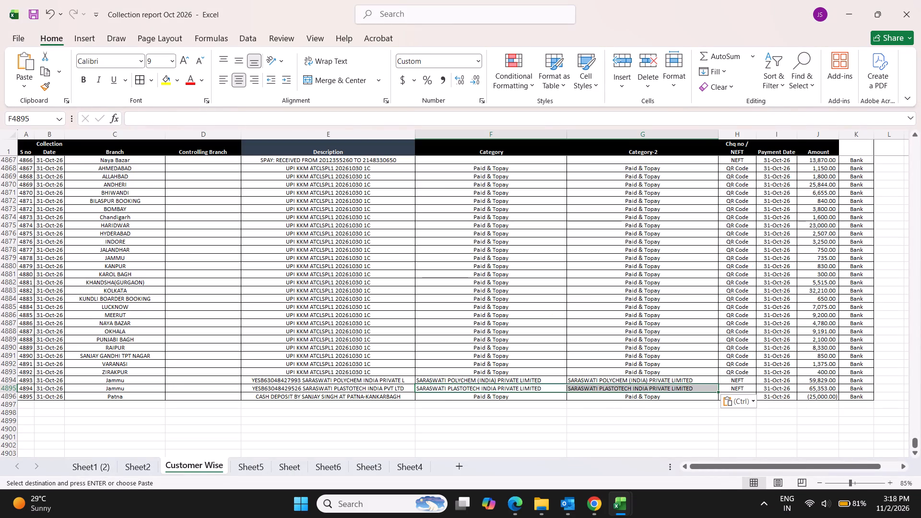
click(475, 304)
Search Final Collection target Aug 2026 for BREW LAB, the payer of the Okhala receipt in row 4831.
scroll(540, 320, up, 13)
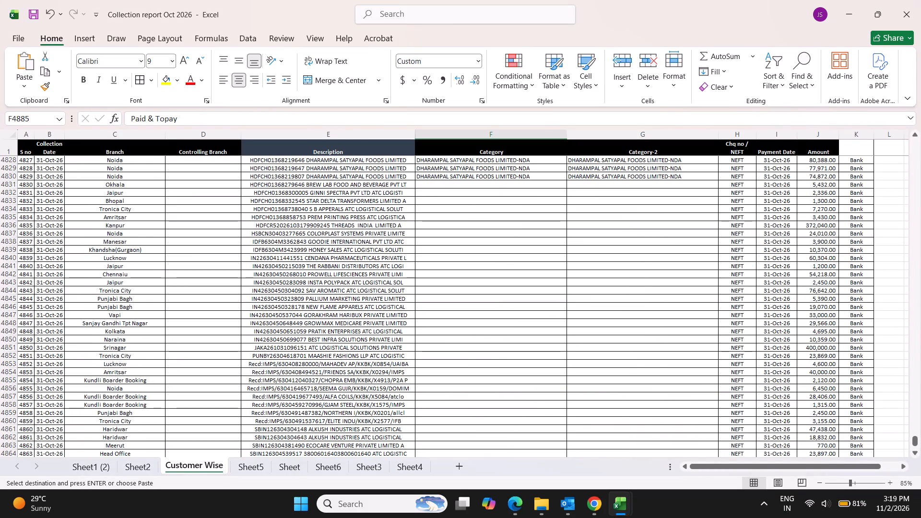
click(312, 184)
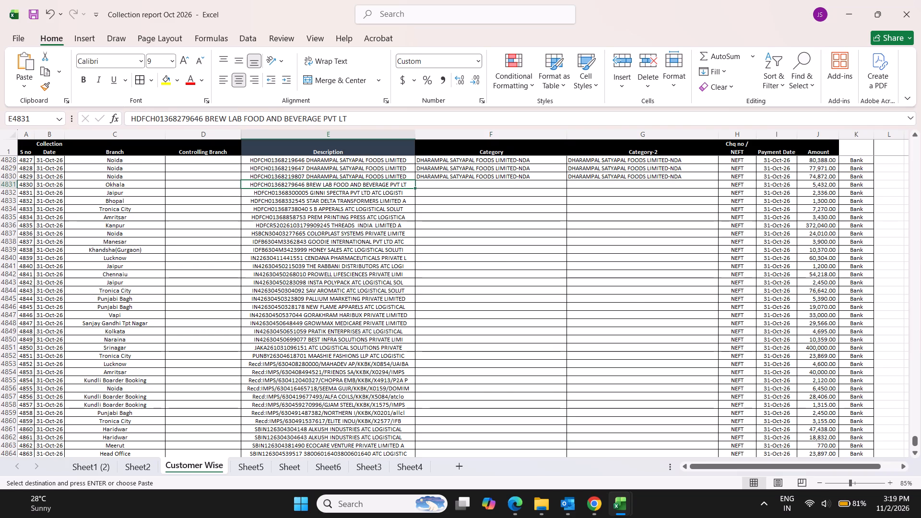
key(alt+Tab)
key(ctrl+f)
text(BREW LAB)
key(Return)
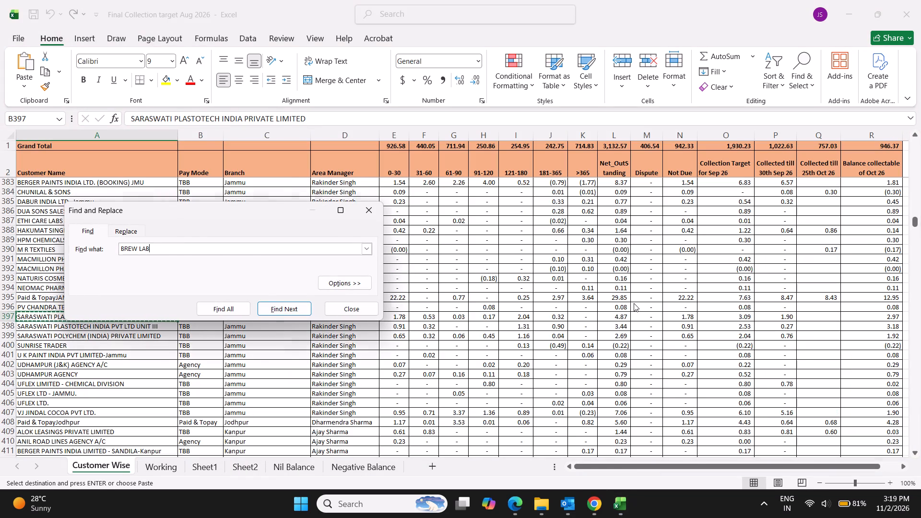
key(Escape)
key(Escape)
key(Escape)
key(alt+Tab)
Copy the Paid & Topay pair from row 4819 into both category columns of the Okhala receipt in row 4831.
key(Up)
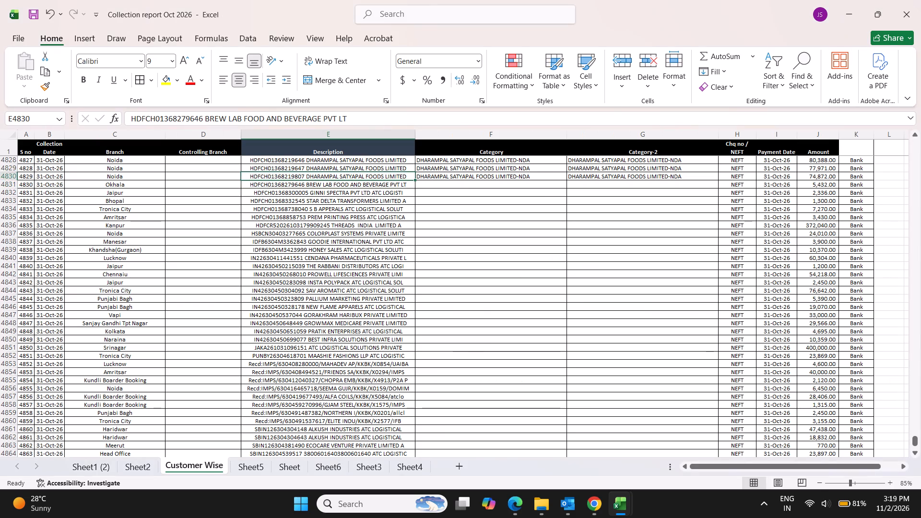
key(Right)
scroll(592, 272, up, 7)
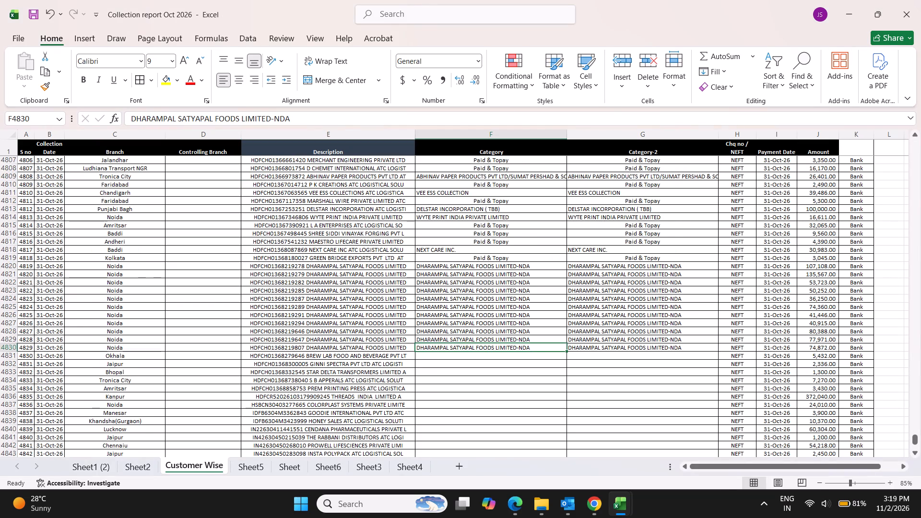
drag(499, 257, 638, 256)
key(ctrl+c)
click(495, 357)
key(ctrl+v)
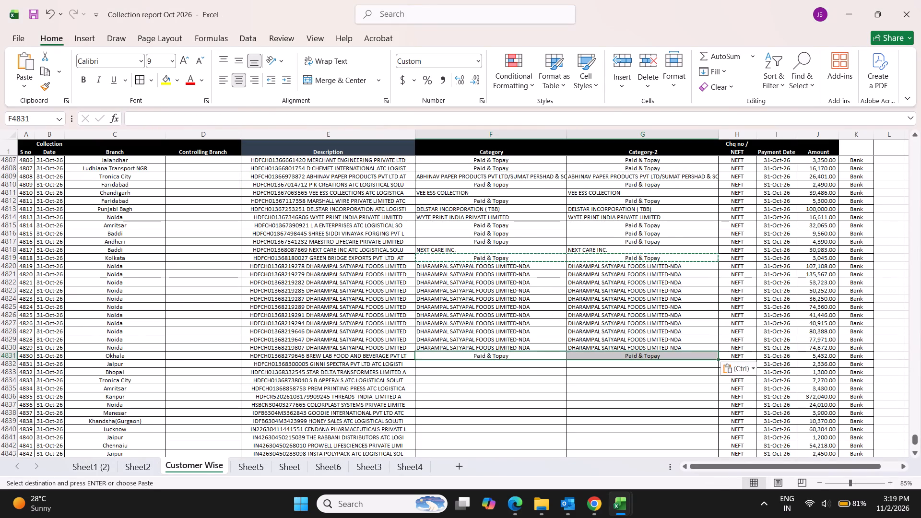
Find GINNI SPE in Final Collection target Aug 2026 and paste GINNI SPECTRA PRIVATE LIMITED into both category columns of Jaipur row 4832.
scroll(522, 366, down, 6)
click(518, 341)
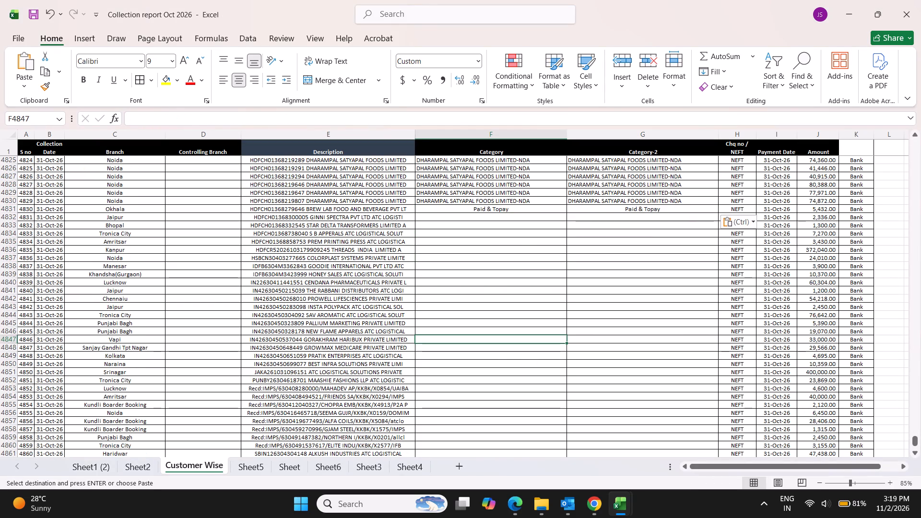
click(342, 217)
key(alt+Tab)
key(ctrl+f)
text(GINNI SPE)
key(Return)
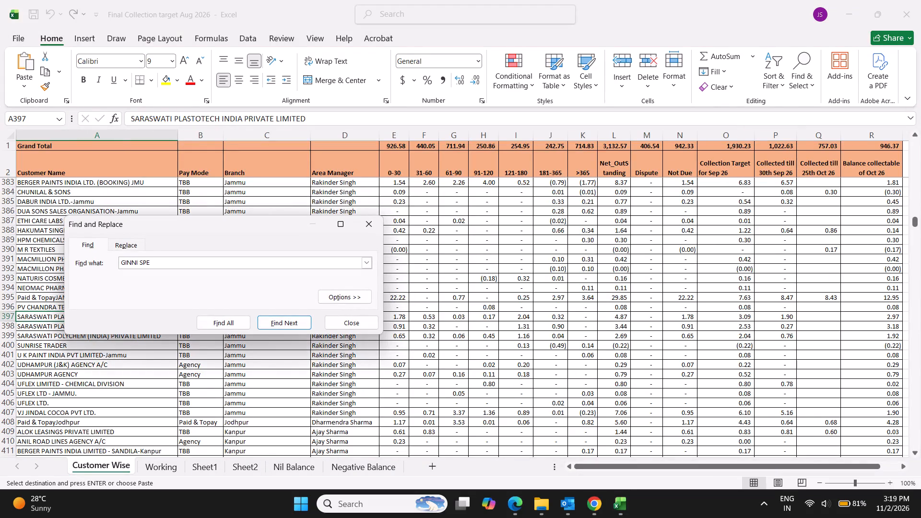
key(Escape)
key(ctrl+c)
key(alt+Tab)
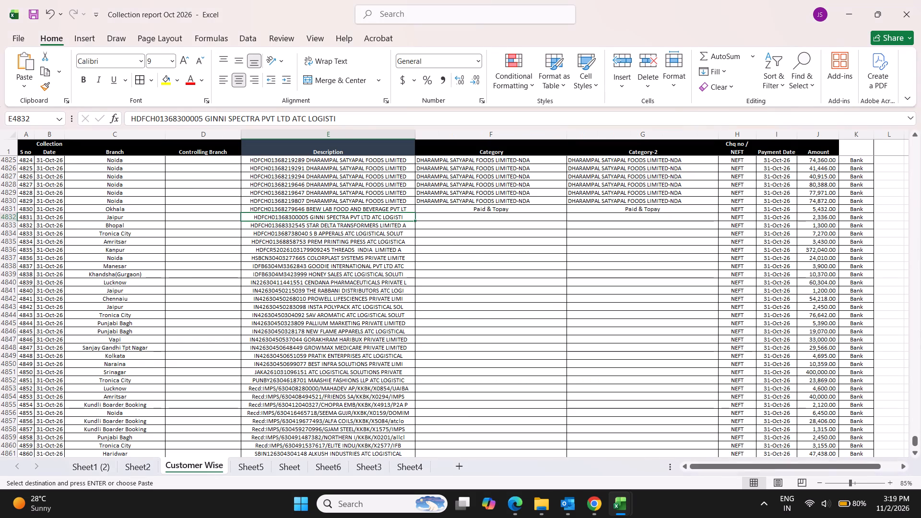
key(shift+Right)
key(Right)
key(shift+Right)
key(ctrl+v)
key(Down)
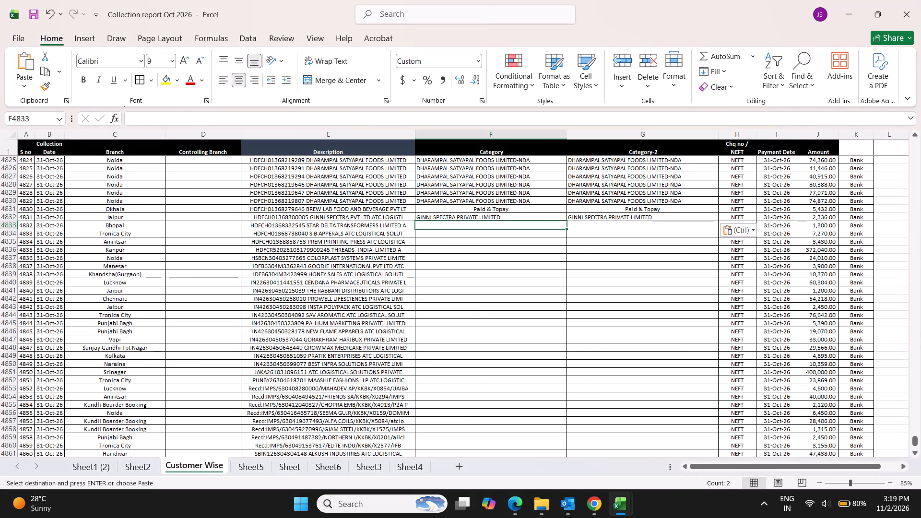
Copy the Paid & Topay pair from row 4831 into both category columns of the Bhopal receipt in row 4833.
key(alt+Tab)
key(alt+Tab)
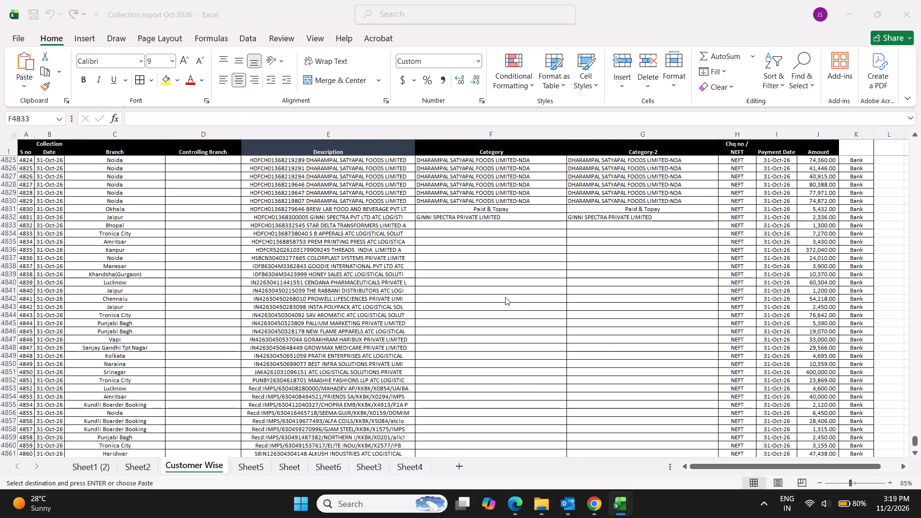
drag(506, 209, 575, 212)
key(ctrl+c)
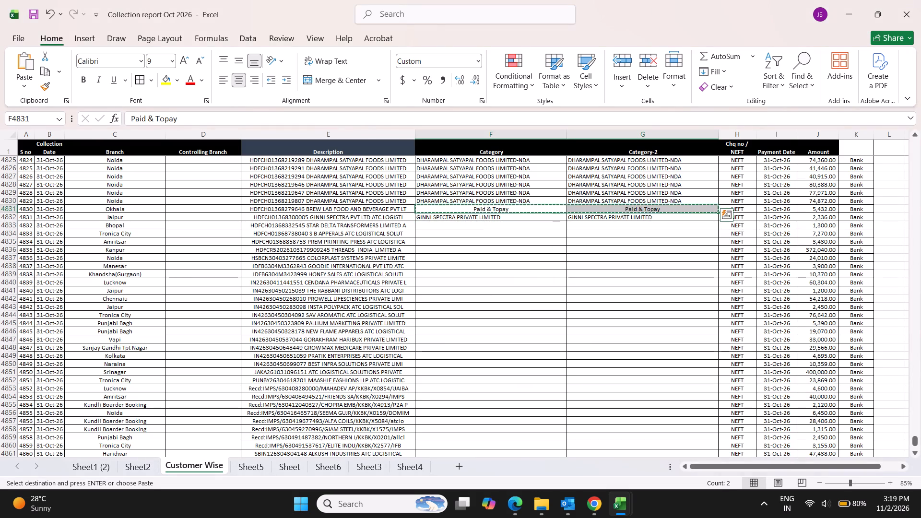
click(474, 224)
key(ctrl+v)
click(514, 327)
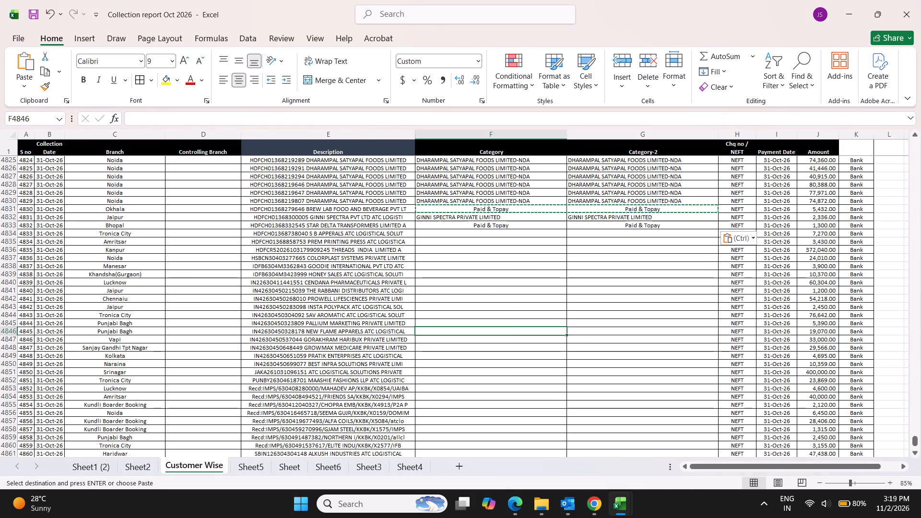
Save the Collection report Oct 2026 workbook.
key(ctrl+s)
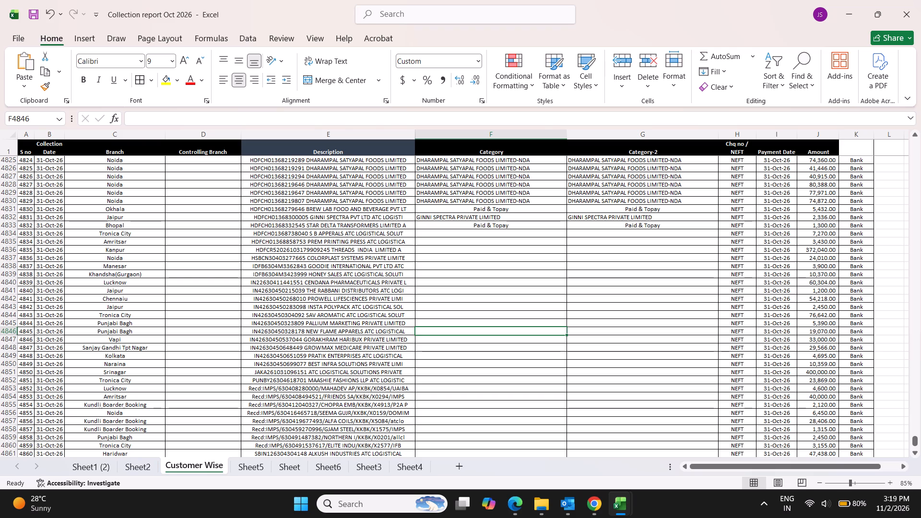
Search Final Collection target Aug 2026 for TRONICA CI and check that branch's customers for S B APPERALS from row 4834.
click(337, 233)
key(alt+Tab)
key(ctrl+f)
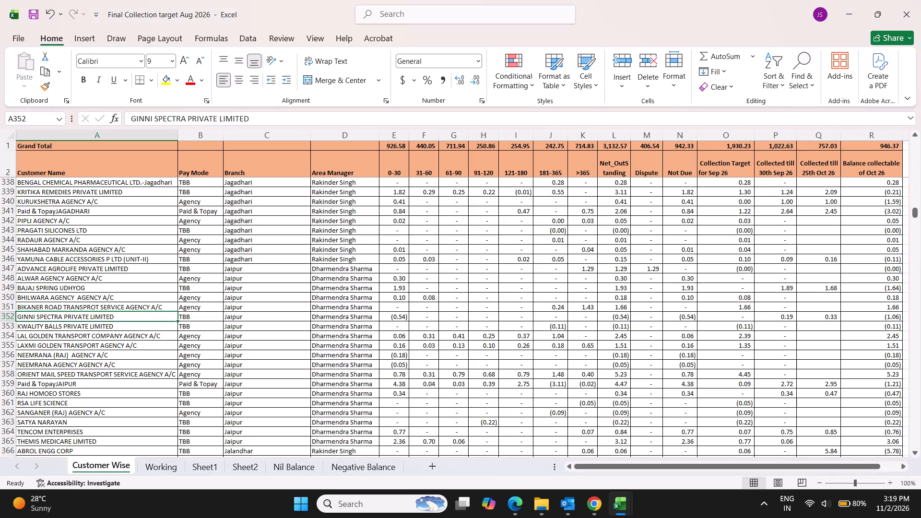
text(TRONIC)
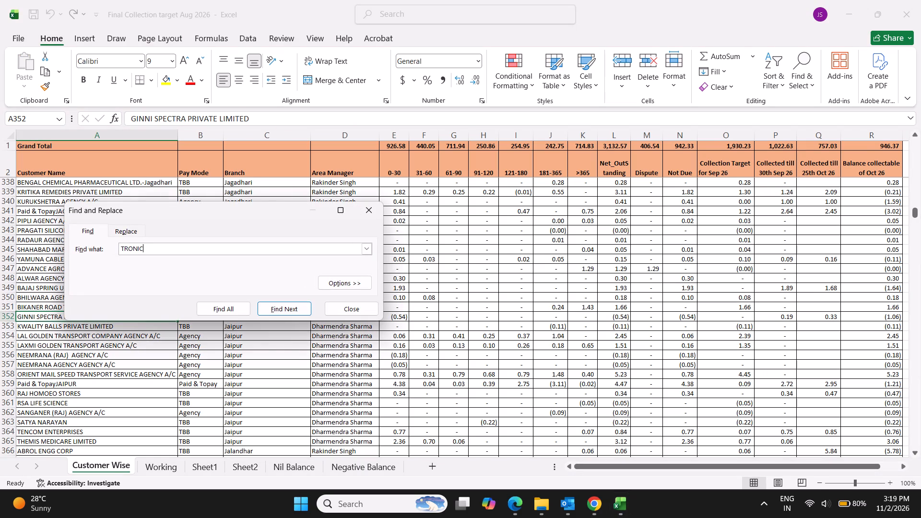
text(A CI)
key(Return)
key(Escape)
scroll(390, 330, down, 6)
key(alt+Tab)
key(alt+Tab)
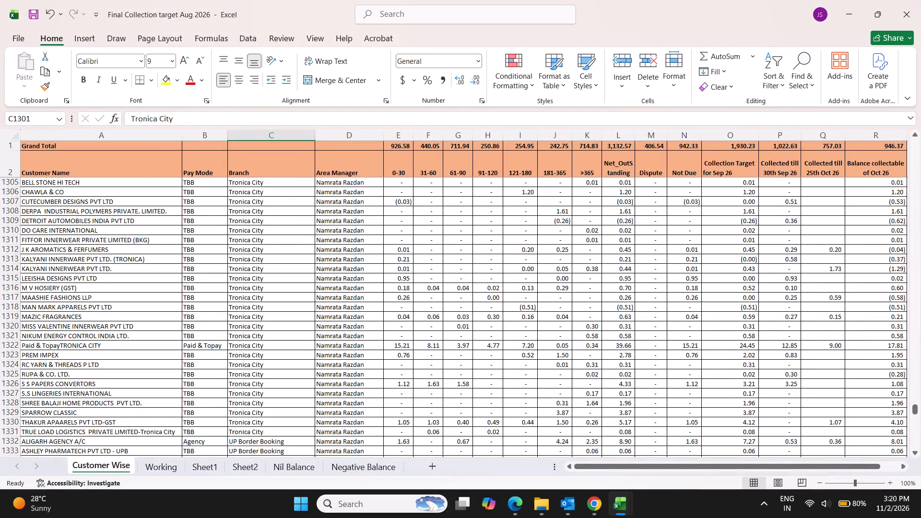
key(alt+Tab)
click(565, 356)
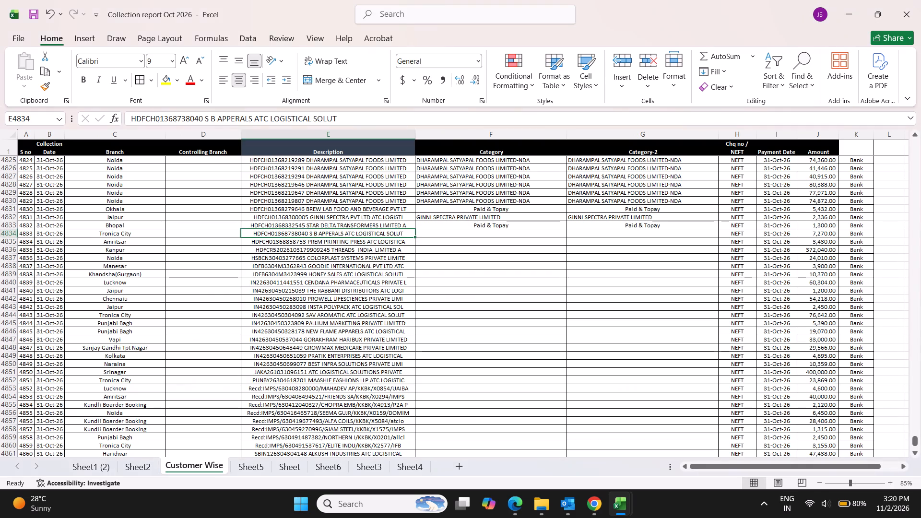
Fill the Paid & Topay pair from row 4833 down into both category columns of the Tronica City receipt in row 4834.
drag(506, 231, 598, 232)
key(ctrl+d)
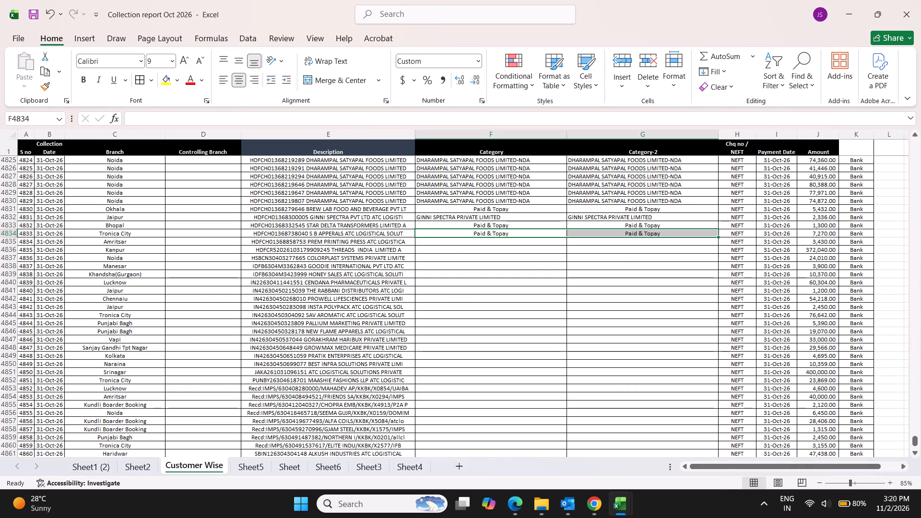
Search Final Collection target Aug 2026 for PREM PRINT, taken from the Amritsar receipt description in row 4835.
click(316, 236)
click(322, 241)
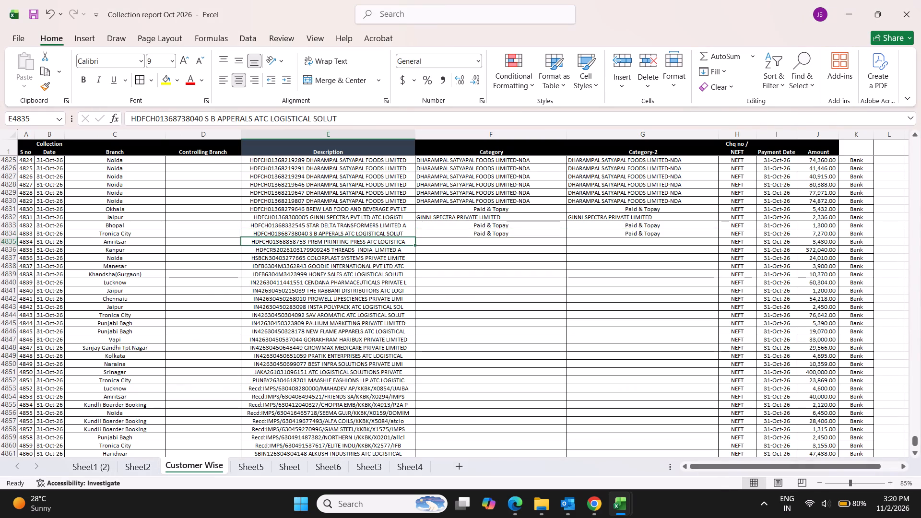
drag(206, 115, 248, 118)
key(ctrl+c)
key(alt+Tab)
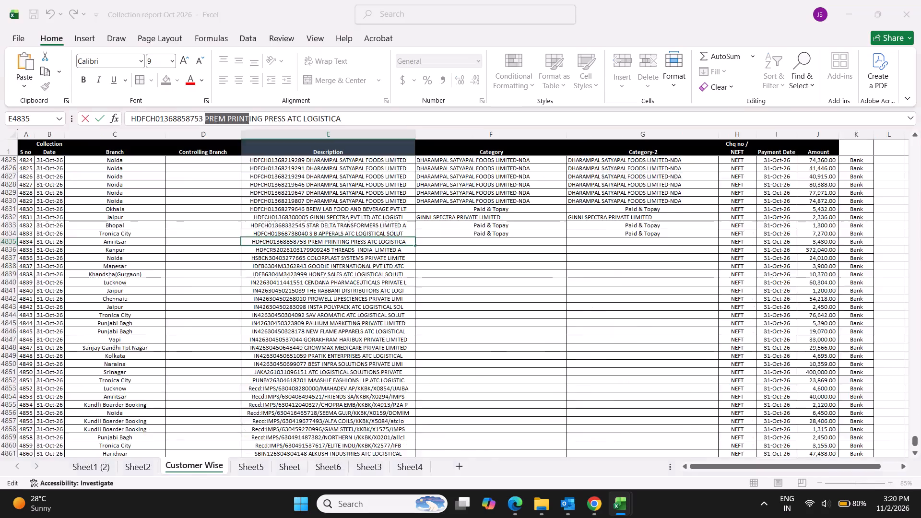
key(ctrl+f)
key(ctrl+v)
key(Return)
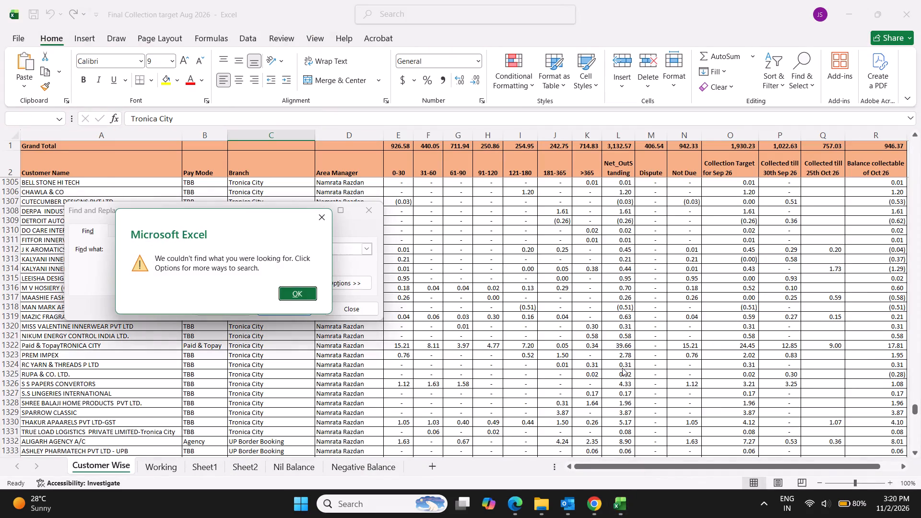
key(Escape)
key(Escape)
key(Escape)
In Collection report Oct 2026, fill the Paid & Topay pair from row 4834 down into both category columns of row 4835.
key(alt+Tab)
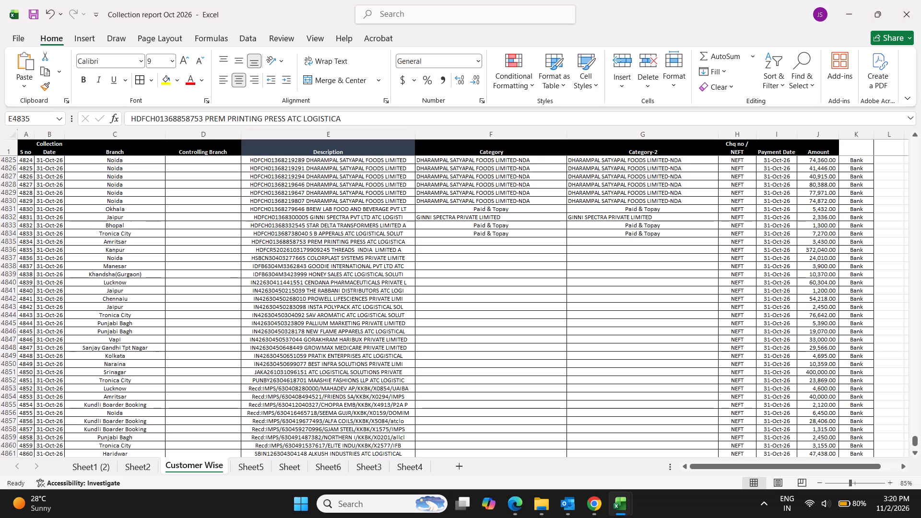
key(Right)
key(shift+Right)
key(ctrl+d)
key(Down)
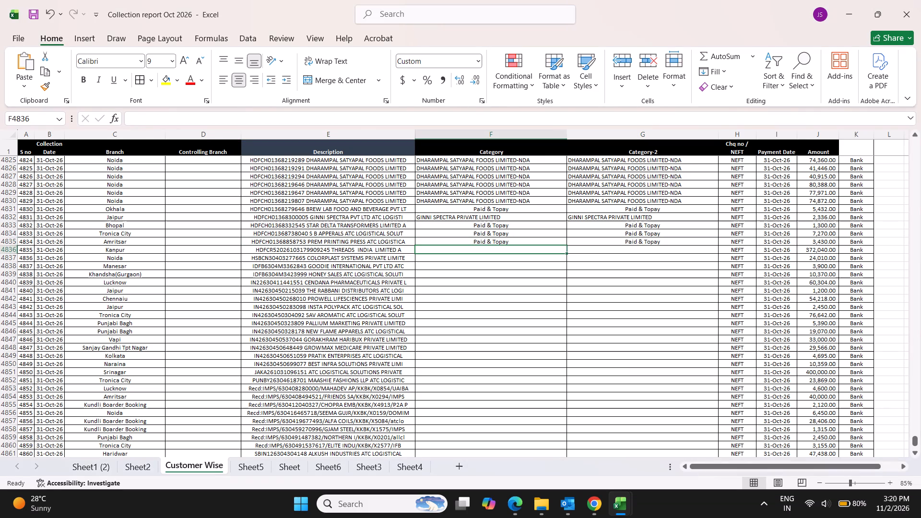
Search Final Collection target Aug 2026 for THREADS from row 4836 and go through the matches to the Kanpur branch's customer.
click(363, 248)
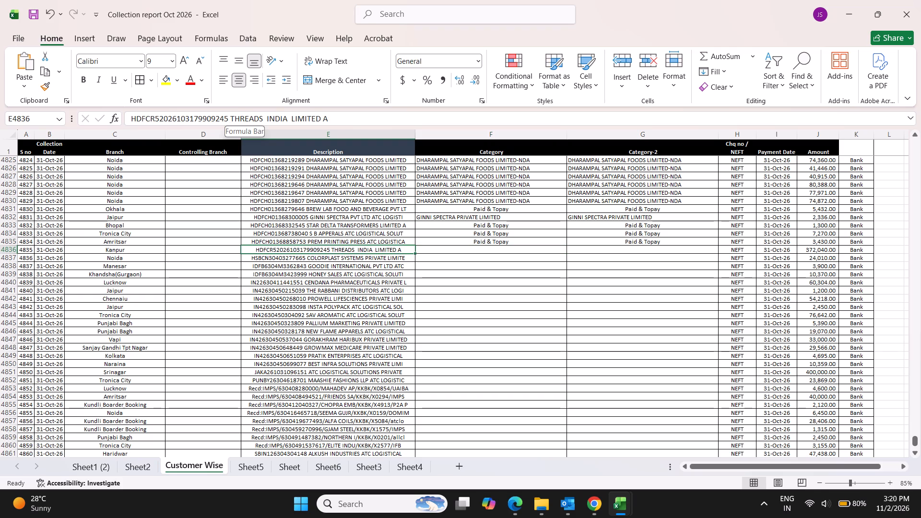
drag(231, 118, 263, 118)
key(ctrl+c)
key(alt+Tab)
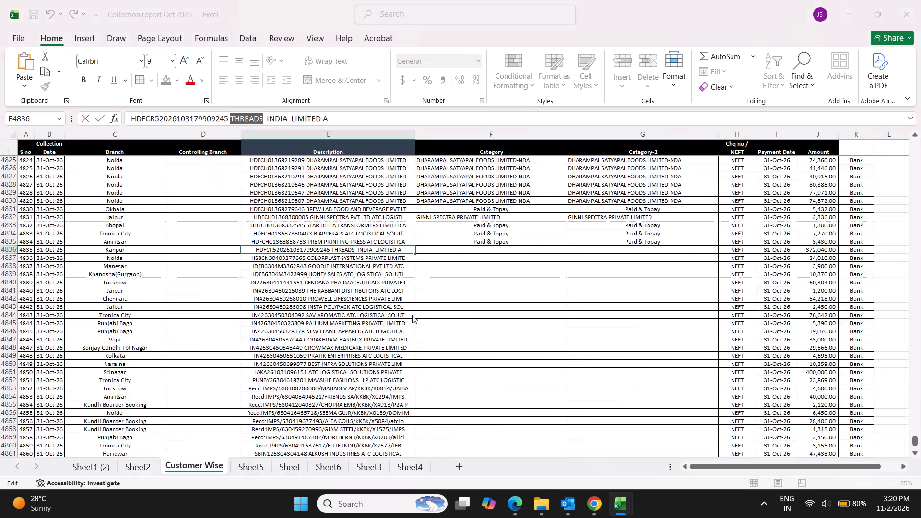
key(ctrl+f)
key(ctrl+v)
key(Return)
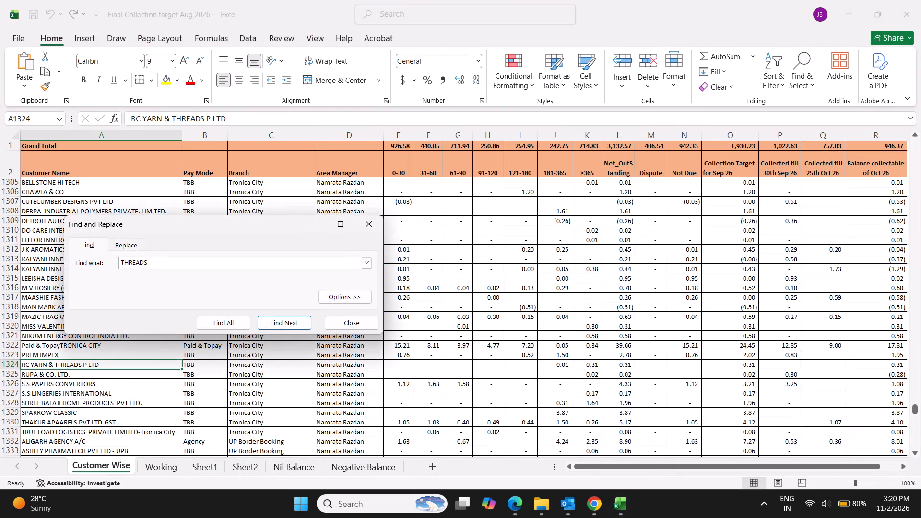
key(Escape)
key(ctrl+f)
key(ctrl+Return)
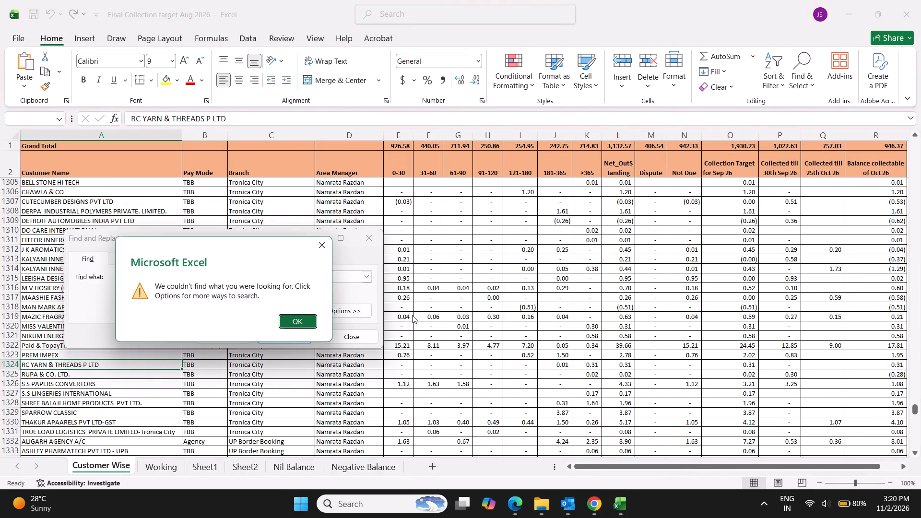
key(Return)
key(Down)
key(Down)
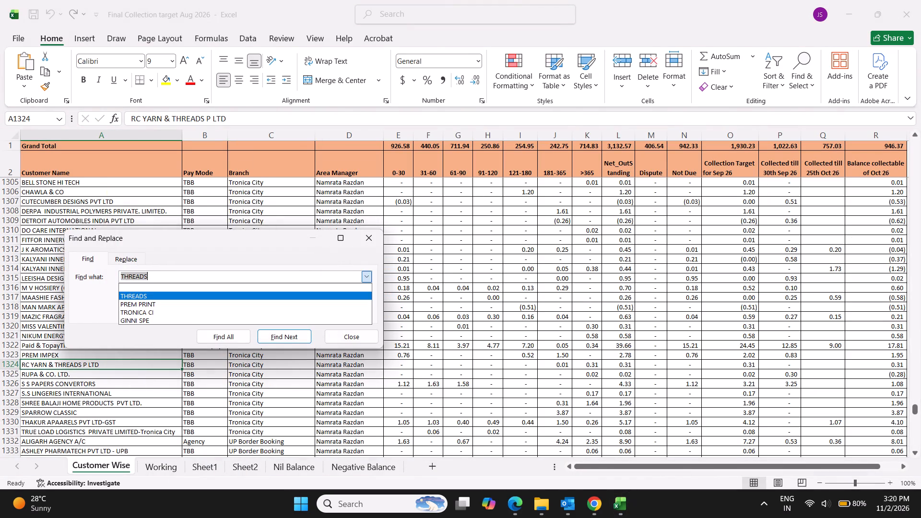
key(Return)
key(Return)
key(Escape)
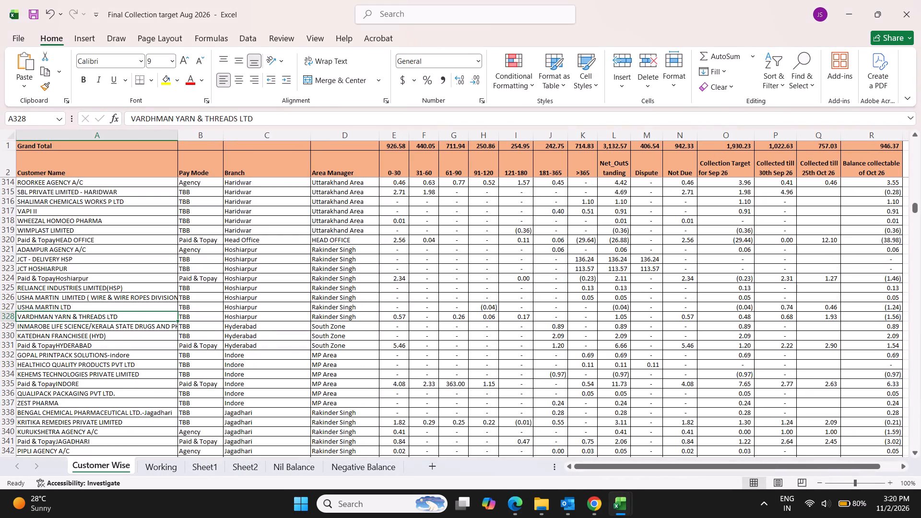
key(ctrl+f)
key(ctrl+Return)
key(Return)
key(Down)
key(Down)
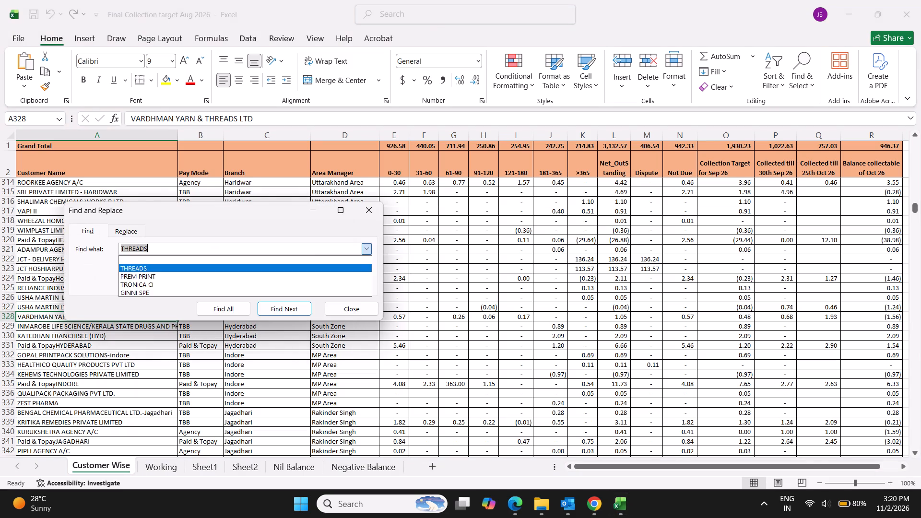
key(Return)
key(Return)
key(Escape)
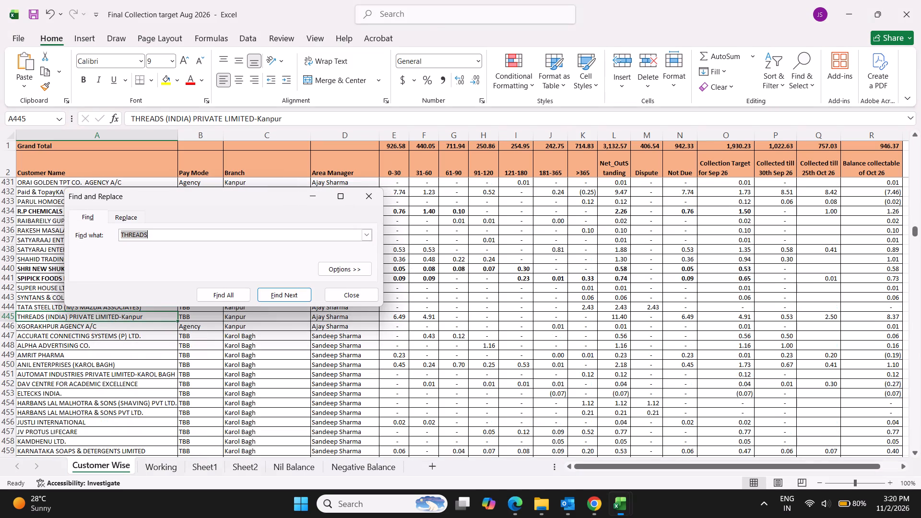
Copy THREADS (INDIA) PRIVATE LIMITED-Kanpur into both category columns of the Kanpur receipt in row 4836 of Collection report Oct 2026.
key(ctrl+c)
key(alt+Tab)
key(Right)
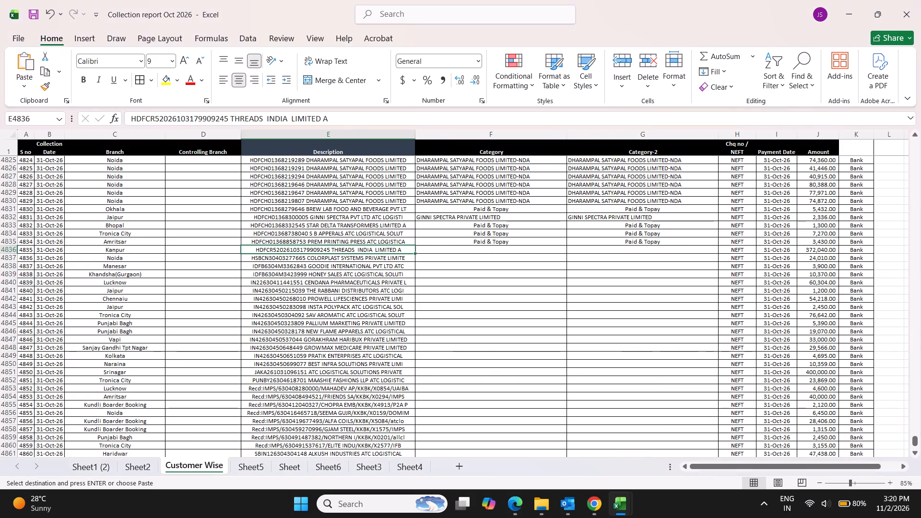
key(shift+Right)
key(Escape)
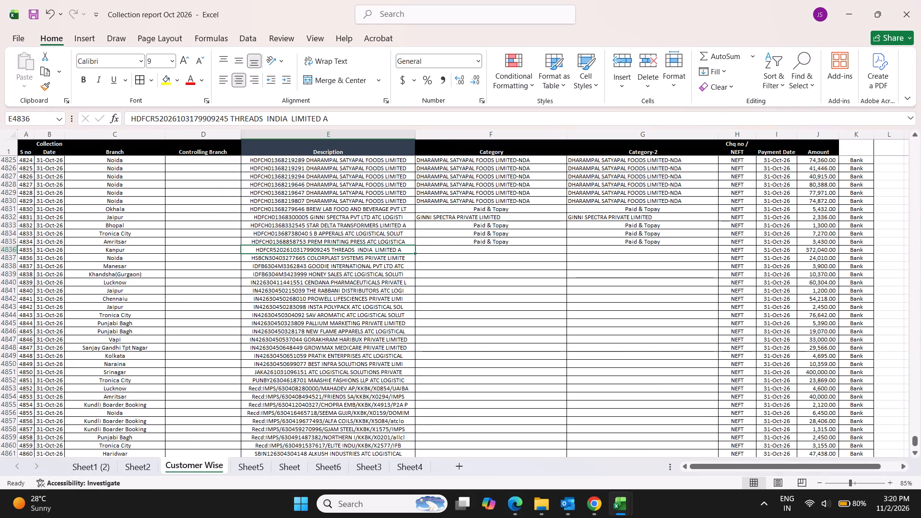
drag(479, 249, 638, 249)
key(ctrl+v)
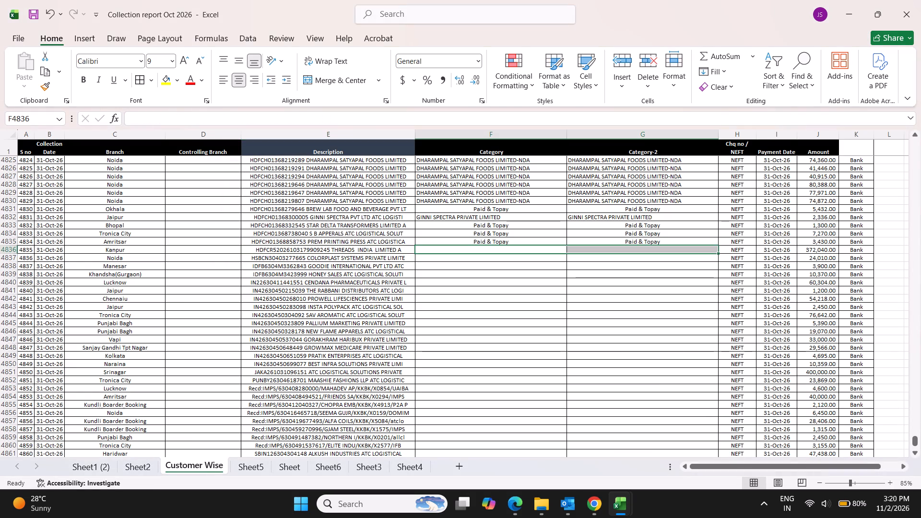
key(ctrl+v)
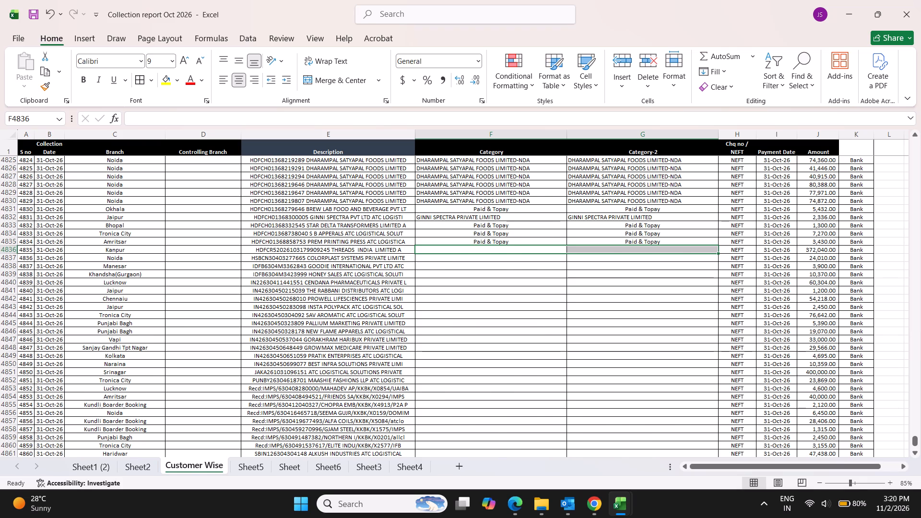
key(alt+Tab)
key(ctrl+c)
key(alt+Tab)
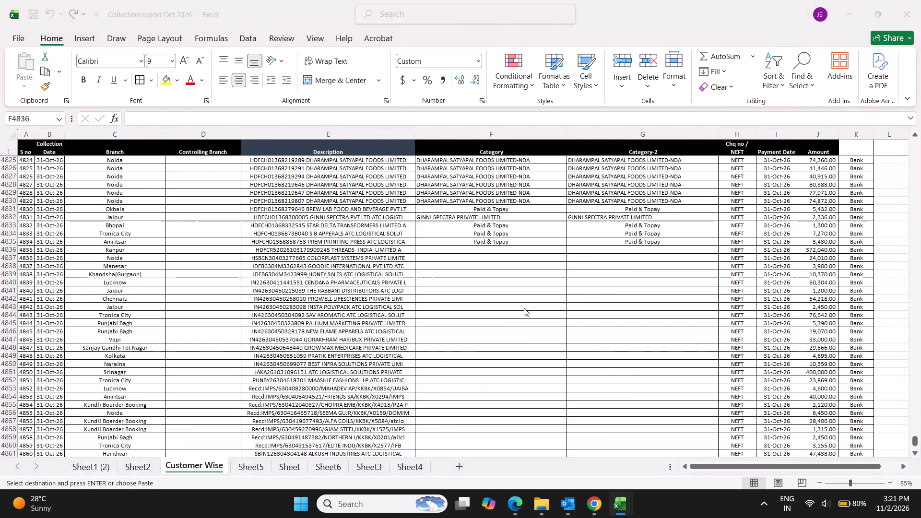
key(ctrl+v)
key(ctrl+c)
click(524, 308)
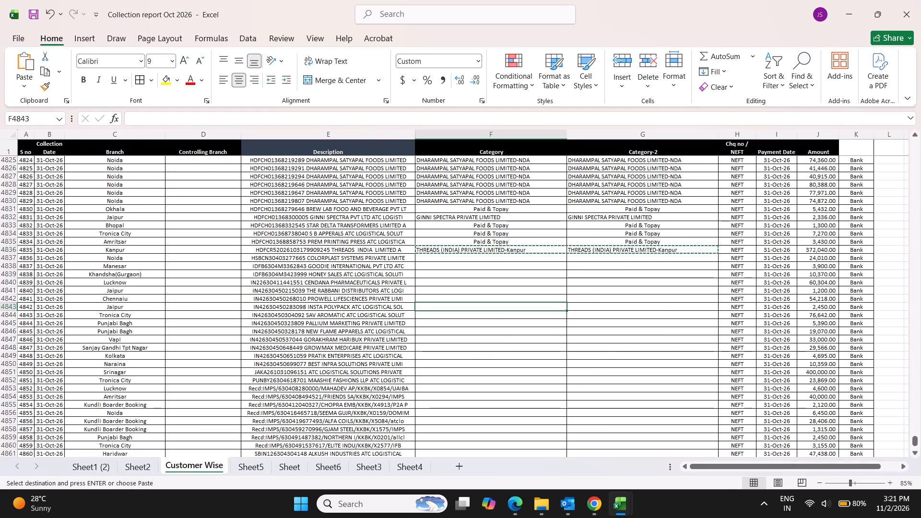
Search Final Collection target Aug 2026 for COLORPLAST from the Noida receipt in row 4837, and also for the spelling COLOR PLAST.
click(319, 257)
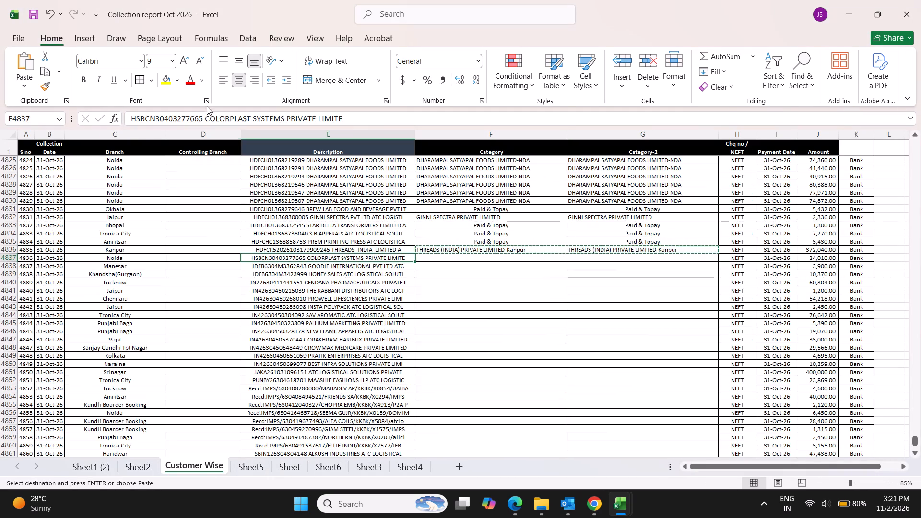
drag(205, 118, 253, 114)
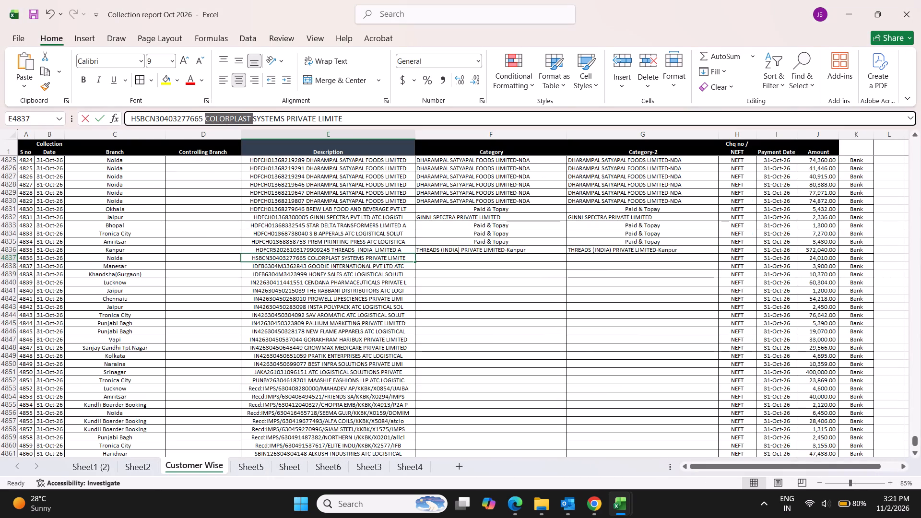
drag(253, 114, 252, 117)
key(ctrl+c)
key(alt+Tab)
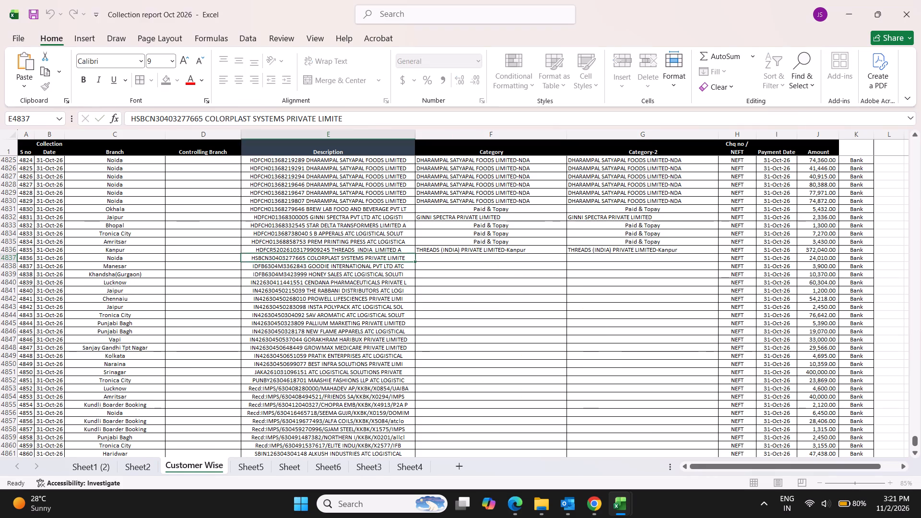
key(ctrl+f)
key(ctrl+v)
key(Return)
key(Return)
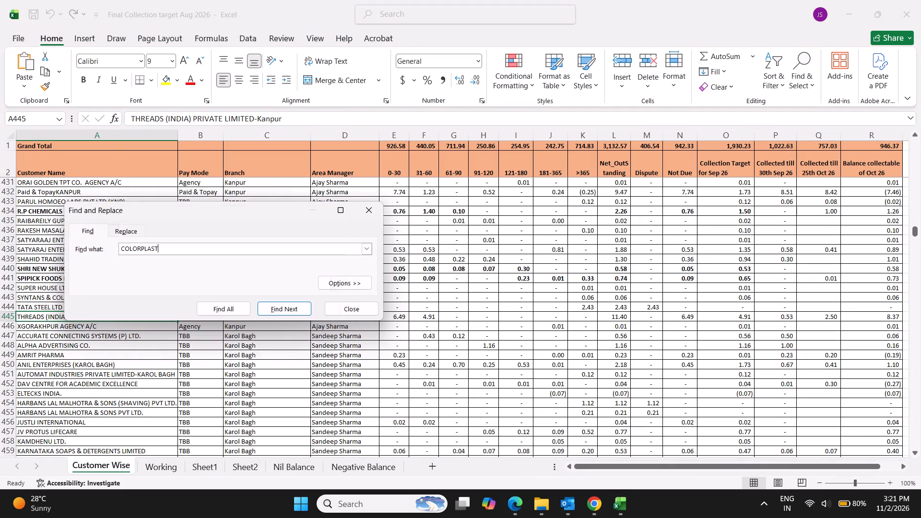
key(Left)
key(Left)
key(Left)
key(Left)
key(Left)
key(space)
key(Return)
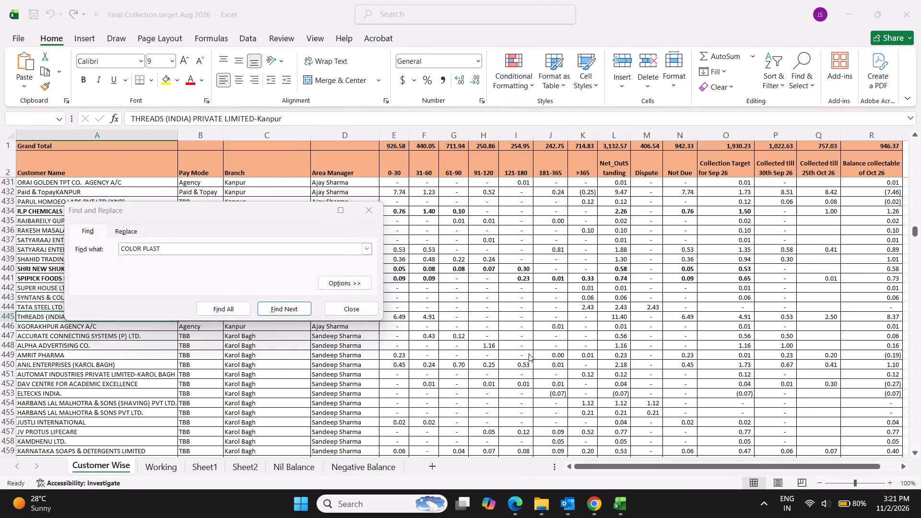
key(Return)
key(Escape)
key(Escape)
In Collection report Oct 2026, copy the Paid & Topay pair from row 4835 into both category columns of the Noida receipt in row 4837.
key(alt+Tab)
key(Right)
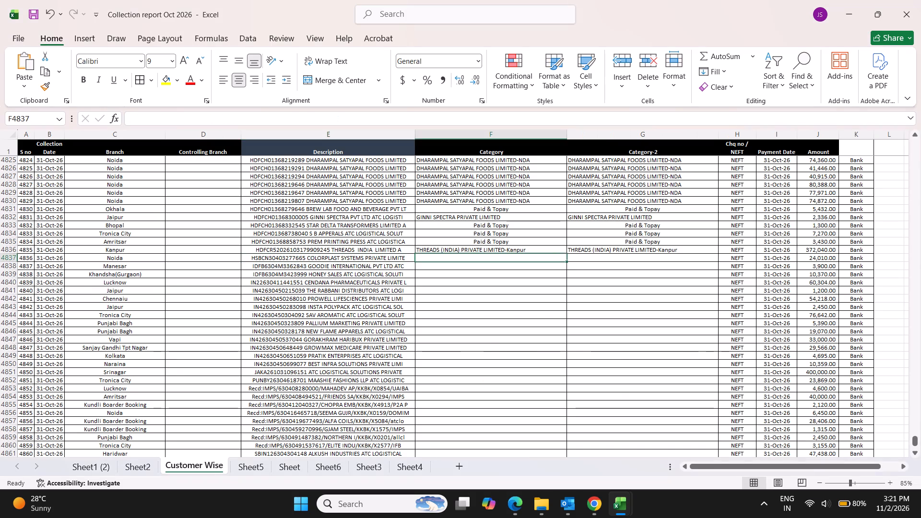
key(Up)
key(Up)
key(shift+Right)
key(ctrl+c)
key(Down)
key(Down)
key(ctrl+v)
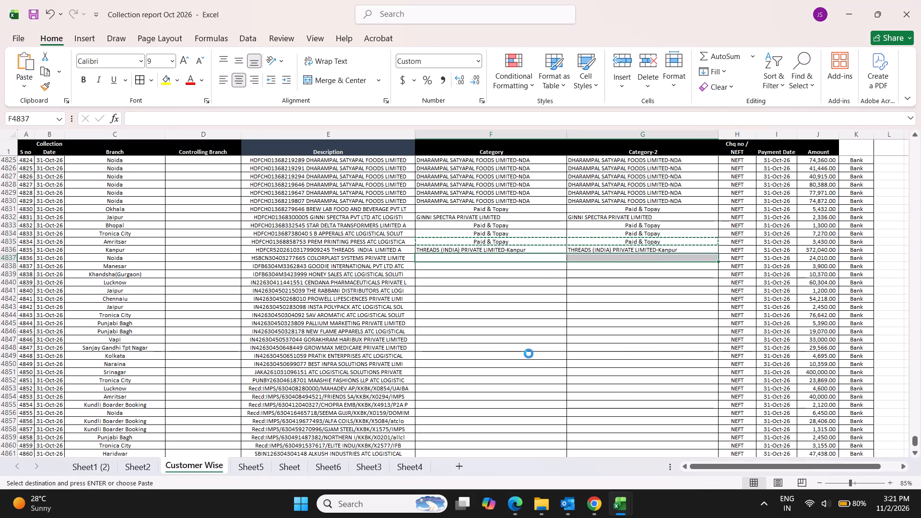
key(Down)
key(Escape)
key(Down)
key(Up)
Search Final Collection target Aug 2026 for MANESAR and check that branch's customers for GOODIE INTERNATIONAL from row 4838.
key(alt+Tab)
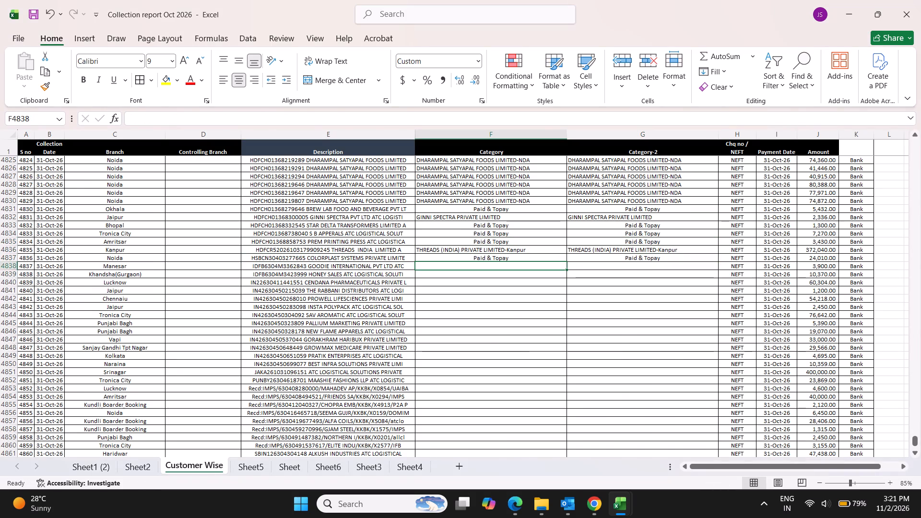
key(ctrl+f)
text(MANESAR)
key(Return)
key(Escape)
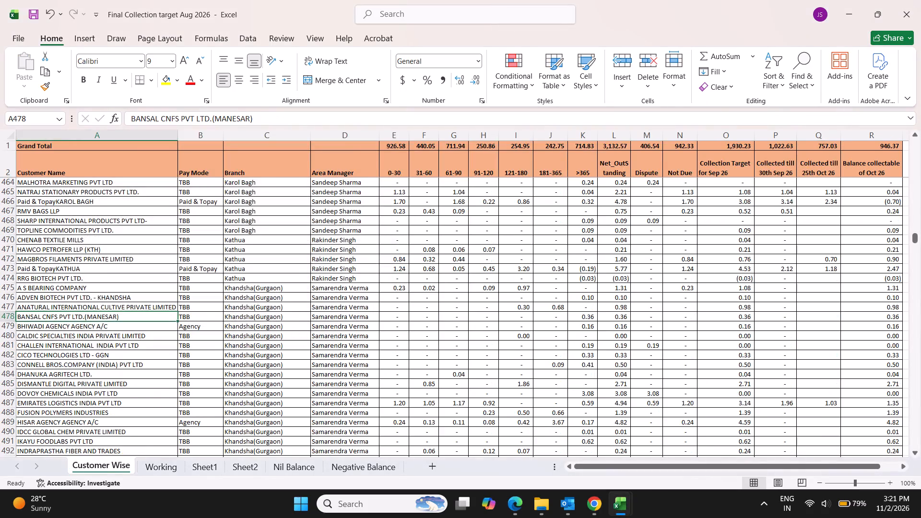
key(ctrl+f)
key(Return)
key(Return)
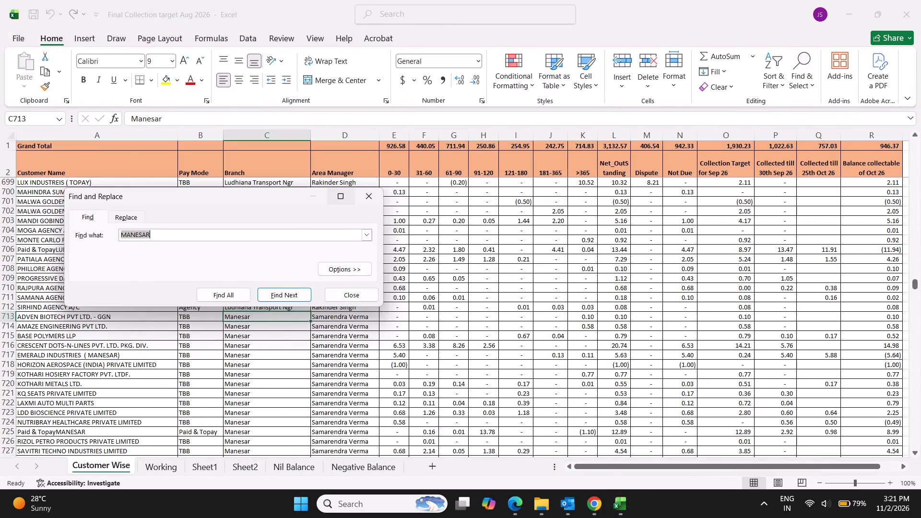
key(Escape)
scroll(352, 329, down, 3)
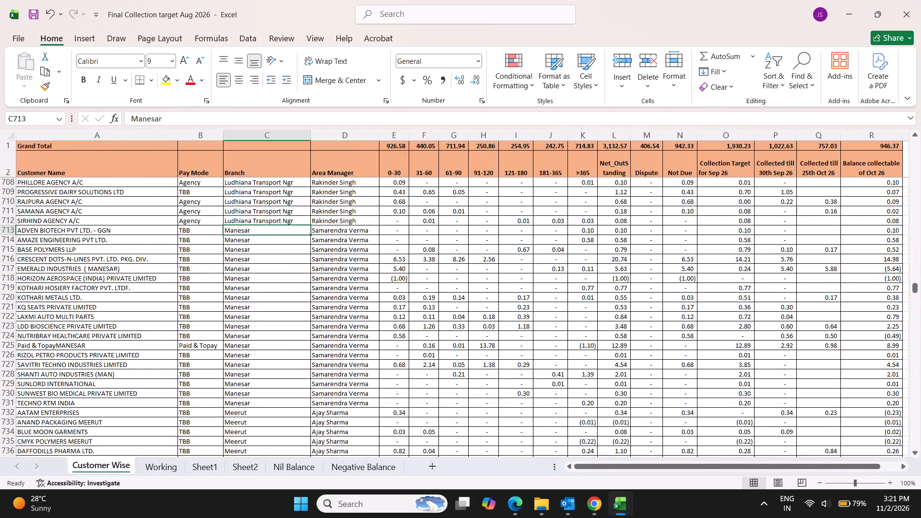
Save the Final Collection target Aug 2026 workbook.
key(ctrl+s)
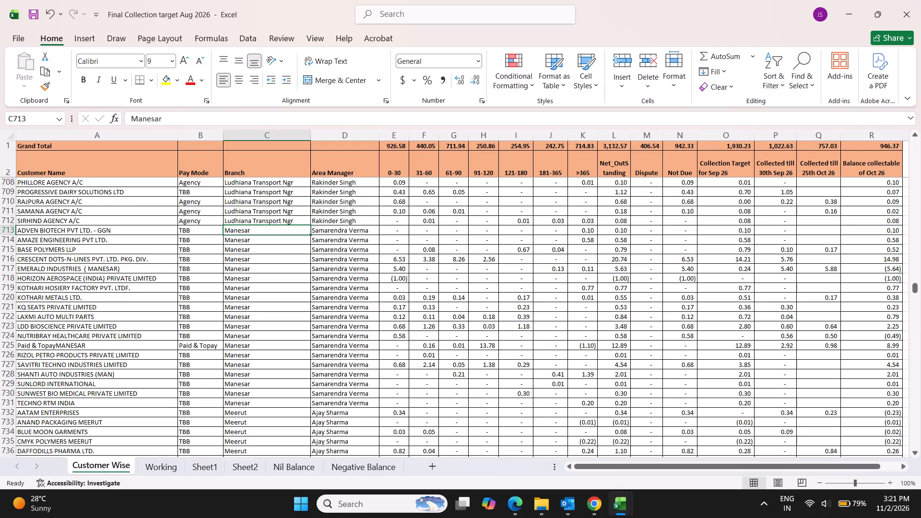
In Collection report Oct 2026, fill the Paid & Topay pair from row 4837 down into both category columns of the Manesar receipt.
key(alt+Tab)
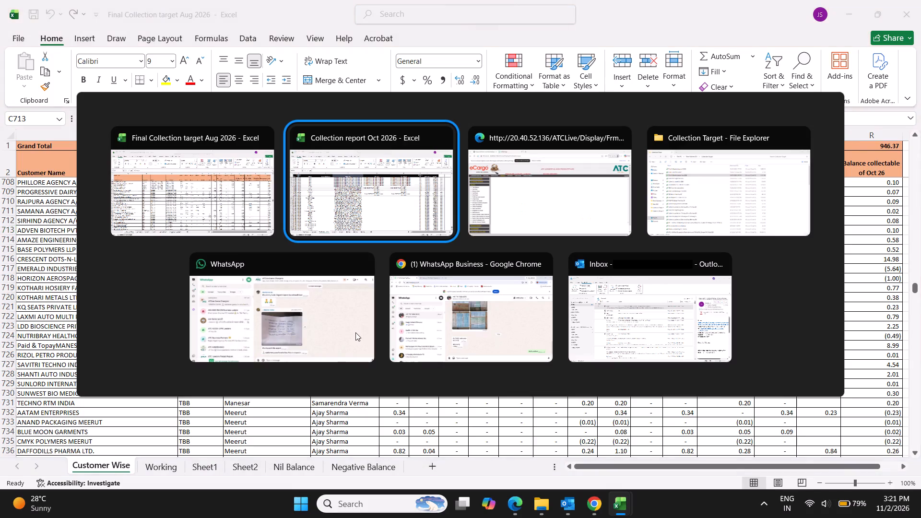
click(374, 205)
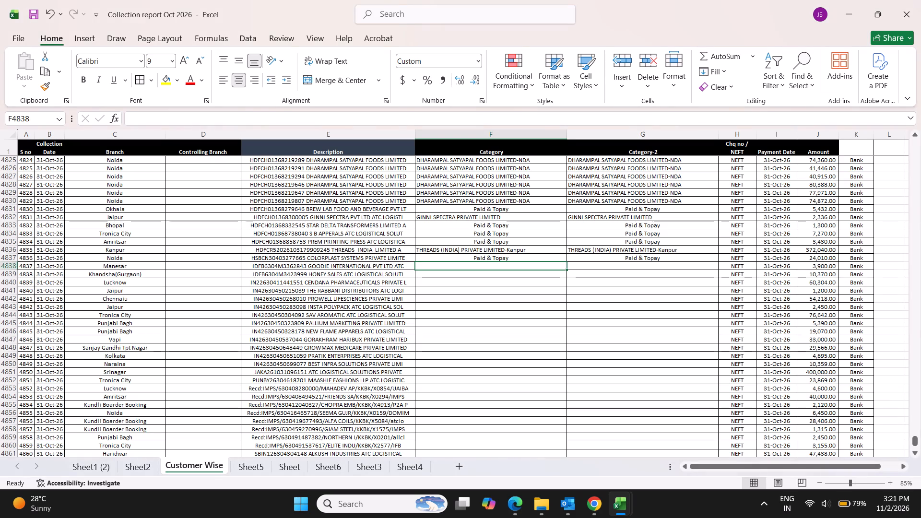
drag(493, 264, 636, 261)
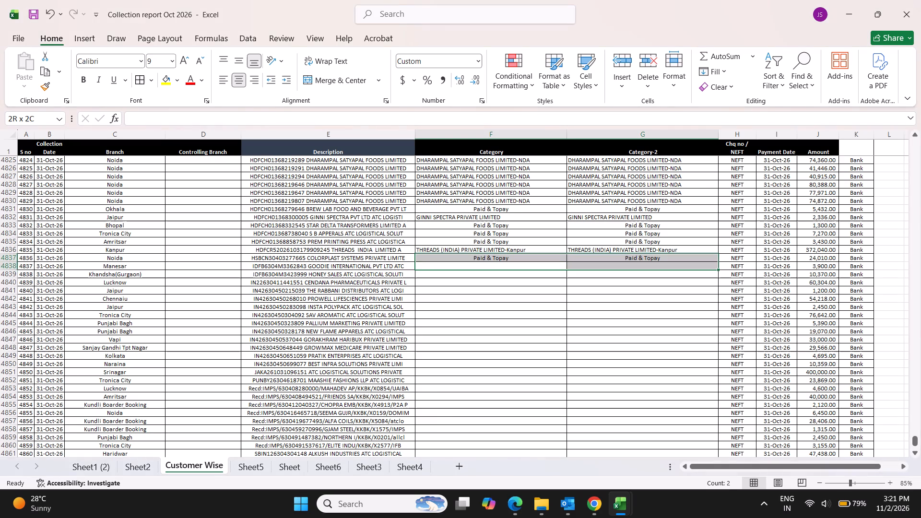
drag(636, 261, 641, 261)
key(ctrl+d)
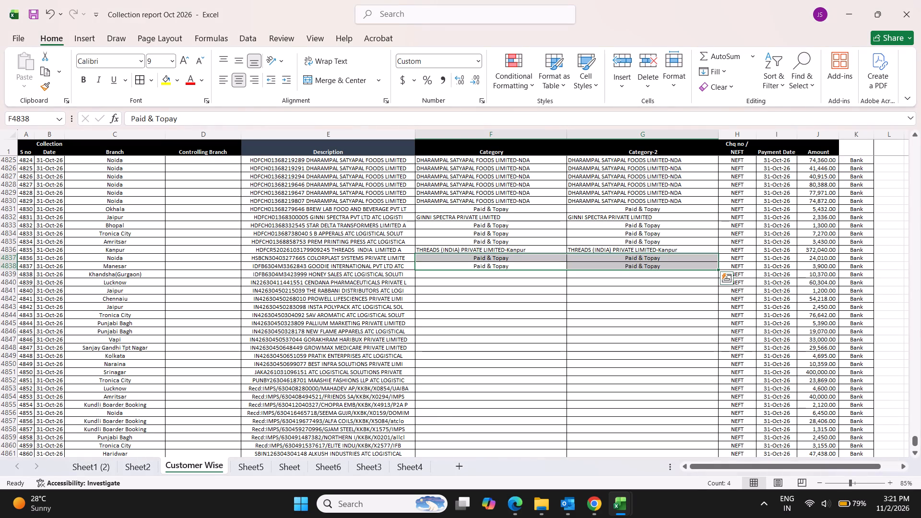
Fill the Paid & Topay pair from row 4838 down into both category columns of the Khandsha(Gurgaon) receipt in row 4839.
click(333, 278)
drag(478, 274, 666, 273)
key(ctrl+d)
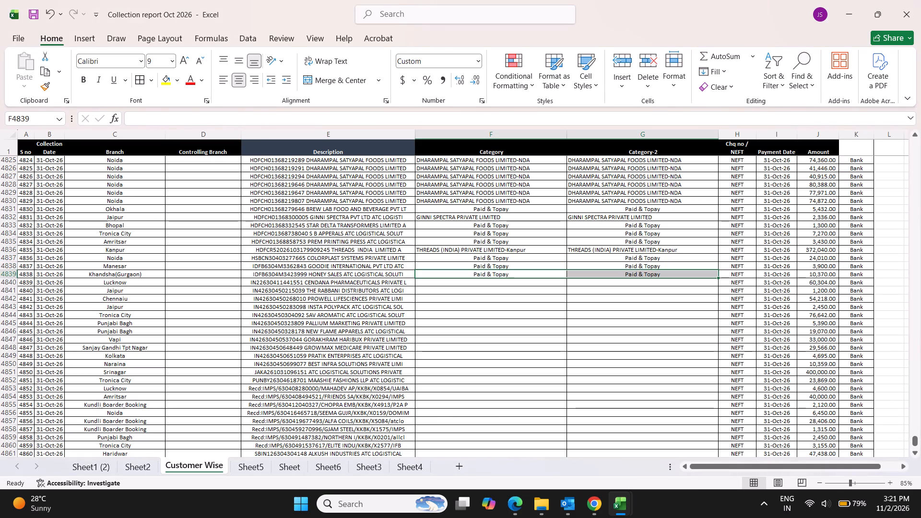
Search Final Collection target Aug 2026 for CENDANA PHAR, copied from the Lucknow receipt's description in row 4840.
click(334, 286)
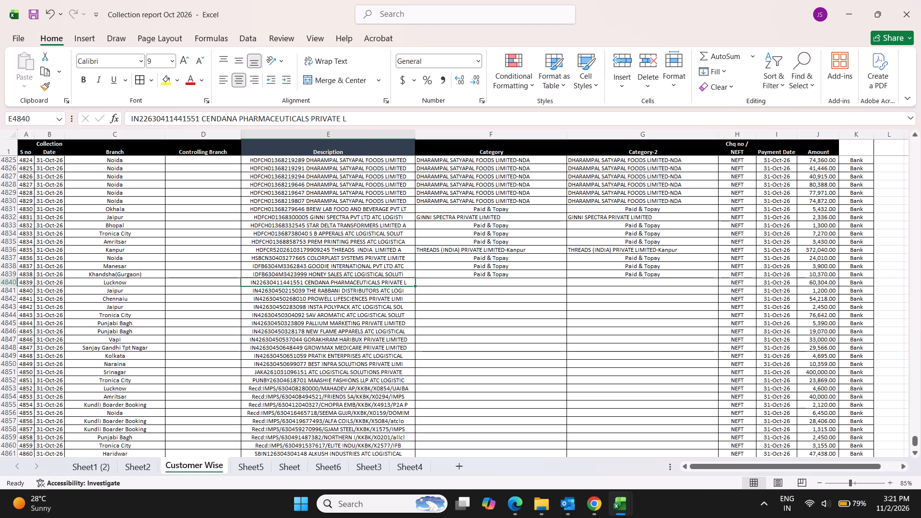
drag(202, 114, 257, 119)
key(ctrl+c)
key(alt+Tab)
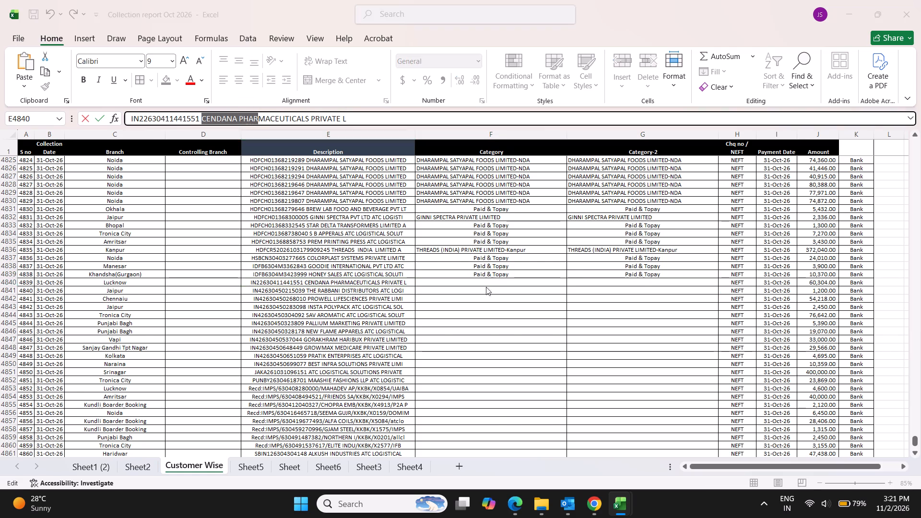
key(ctrl+f)
key(ctrl+v)
key(Return)
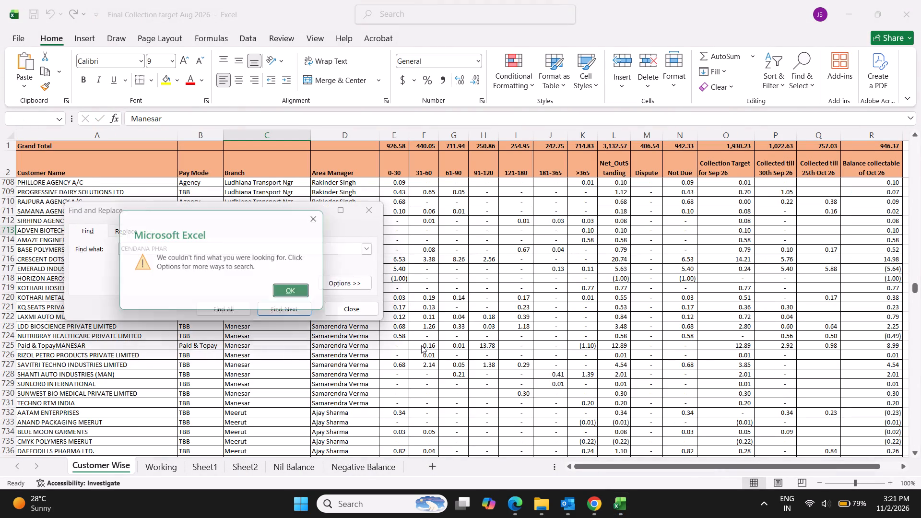
key(Return)
key(Escape)
key(Escape)
In Collection report Oct 2026, fill the Paid & Topay pair down into both category columns of the Lucknow receipt in row 4840.
key(alt+Tab)
key(Right)
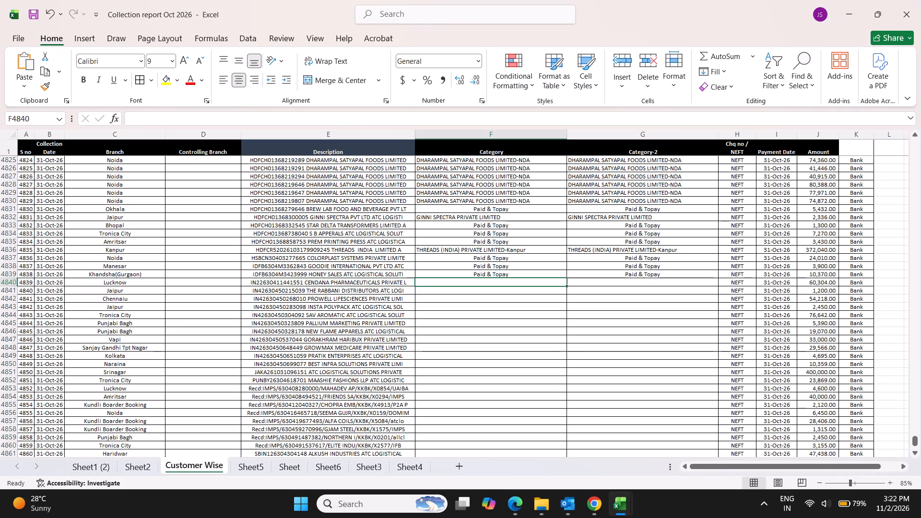
key(shift+Right)
key(ctrl+d)
key(Down)
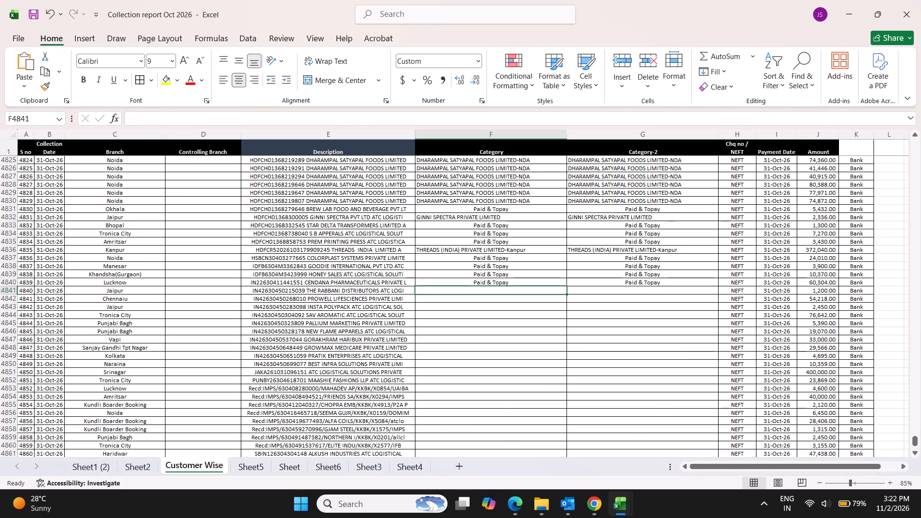
Search Final Collection target Aug 2026 for THE RABB, the payer of the Jaipur receipt in row 4841.
scroll(426, 345, down, 4)
key(alt+Tab)
key(ctrl+f)
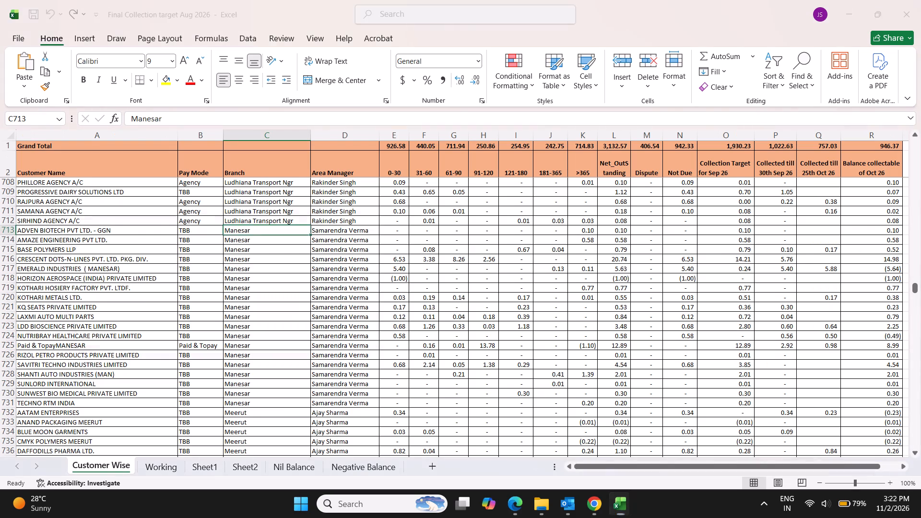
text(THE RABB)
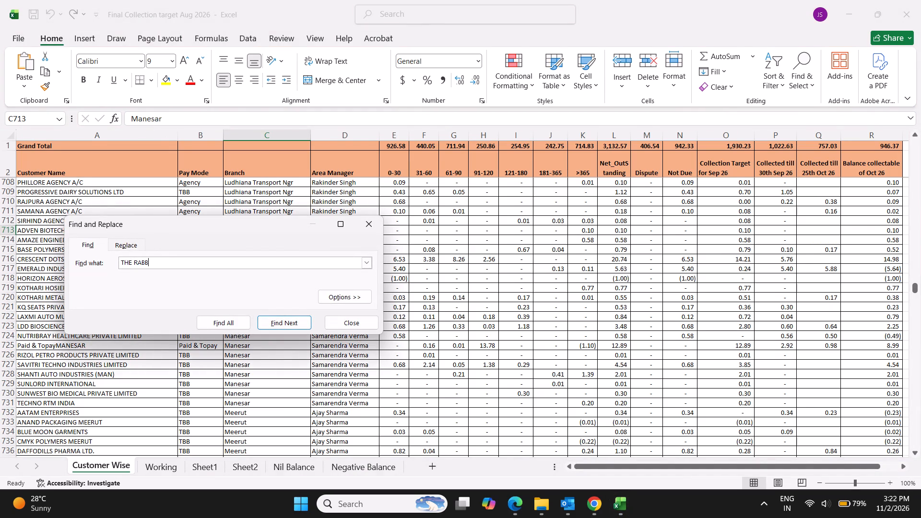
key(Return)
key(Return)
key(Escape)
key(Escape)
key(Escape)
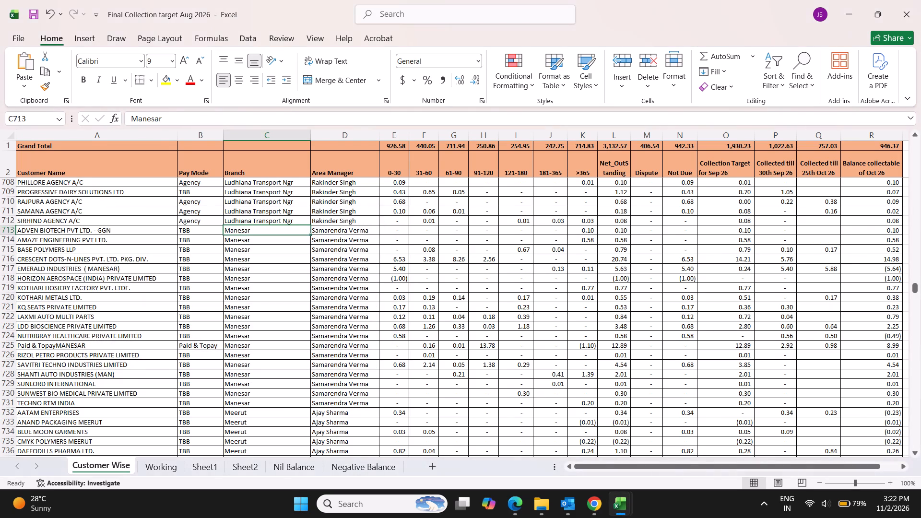
In Collection report Oct 2026, fill the Paid & Topay pair down into both category columns of the Jaipur receipt in row 4841.
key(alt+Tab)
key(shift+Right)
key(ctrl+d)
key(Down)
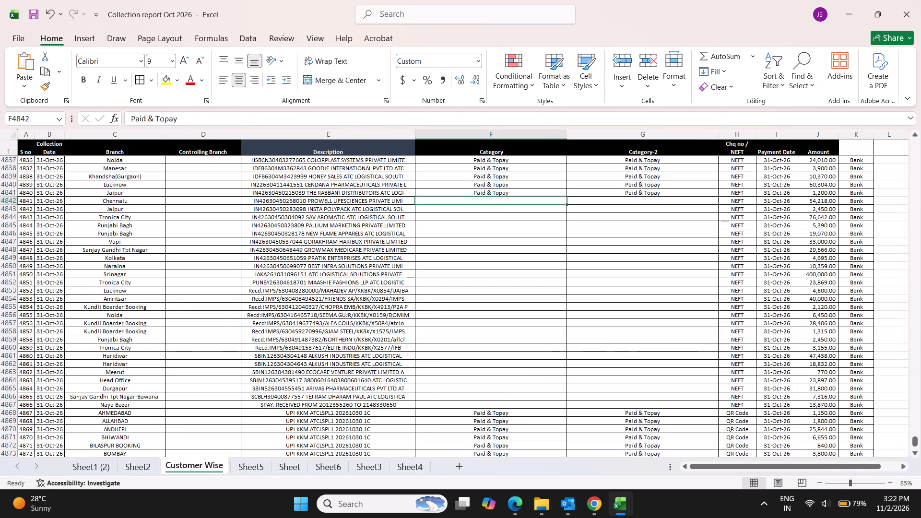
Find PROWELL in Final Collection target Aug 2026 and copy its full customer name into both category columns of the Chennai receipt in row 4842.
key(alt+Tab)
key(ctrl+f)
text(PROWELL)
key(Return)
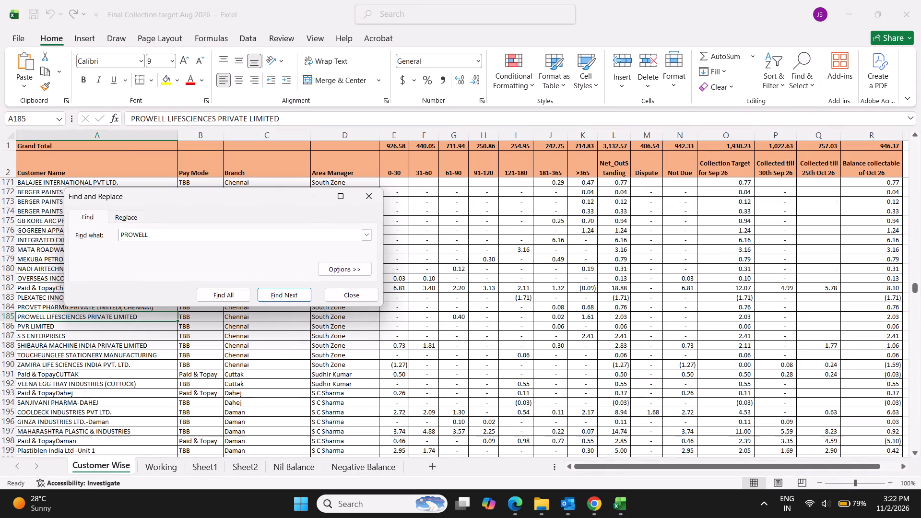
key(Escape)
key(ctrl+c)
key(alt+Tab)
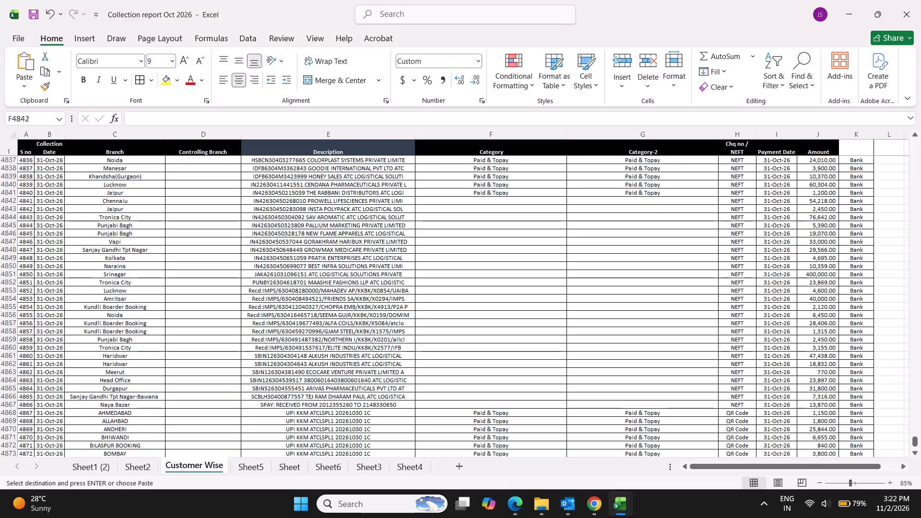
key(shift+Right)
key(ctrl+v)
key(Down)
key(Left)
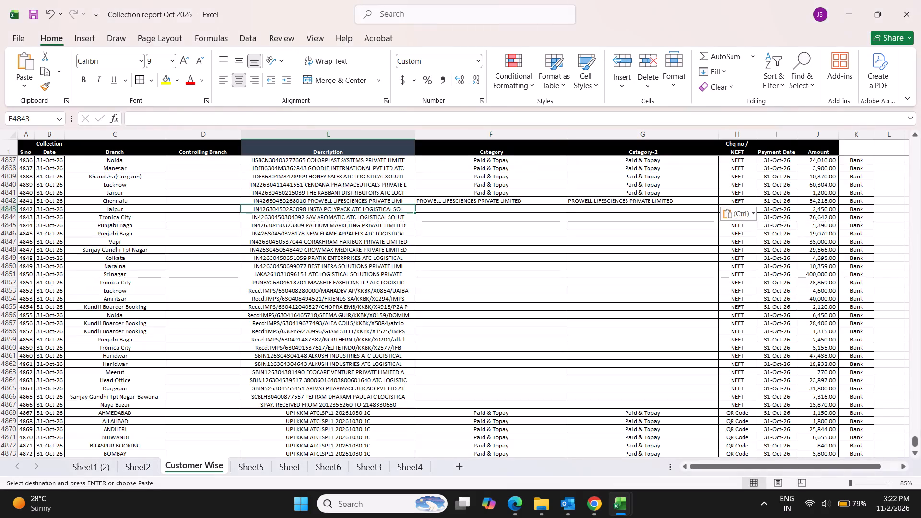
Search Final Collection target Aug 2026 for INSTA POLY, the payer of the Jaipur receipt in row 4843.
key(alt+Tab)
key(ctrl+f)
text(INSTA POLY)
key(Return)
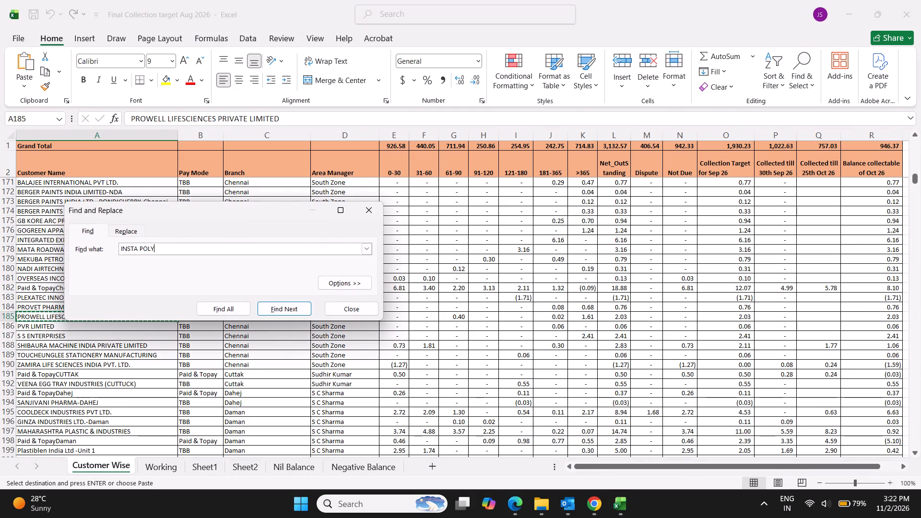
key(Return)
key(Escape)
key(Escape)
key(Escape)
In Collection report Oct 2026, copy the Paid & Topay pair from row 4841 into both category columns of the Jaipur receipt in row 4843.
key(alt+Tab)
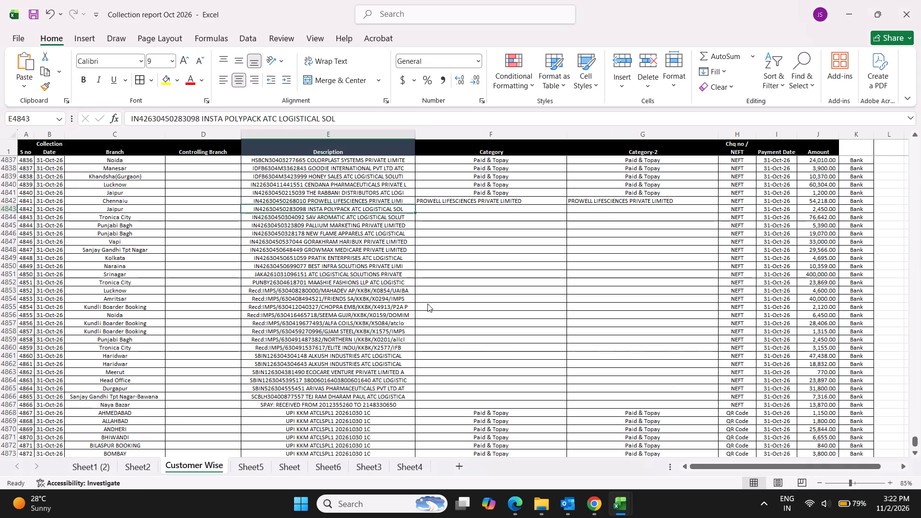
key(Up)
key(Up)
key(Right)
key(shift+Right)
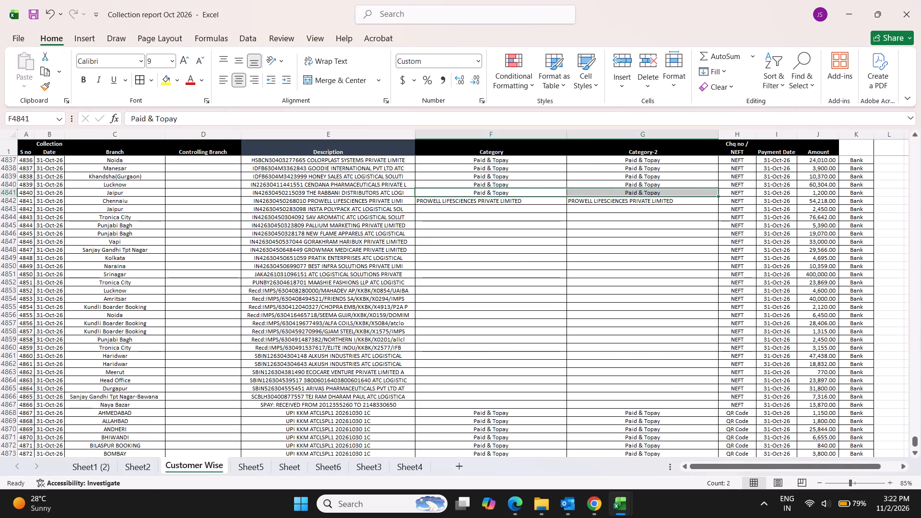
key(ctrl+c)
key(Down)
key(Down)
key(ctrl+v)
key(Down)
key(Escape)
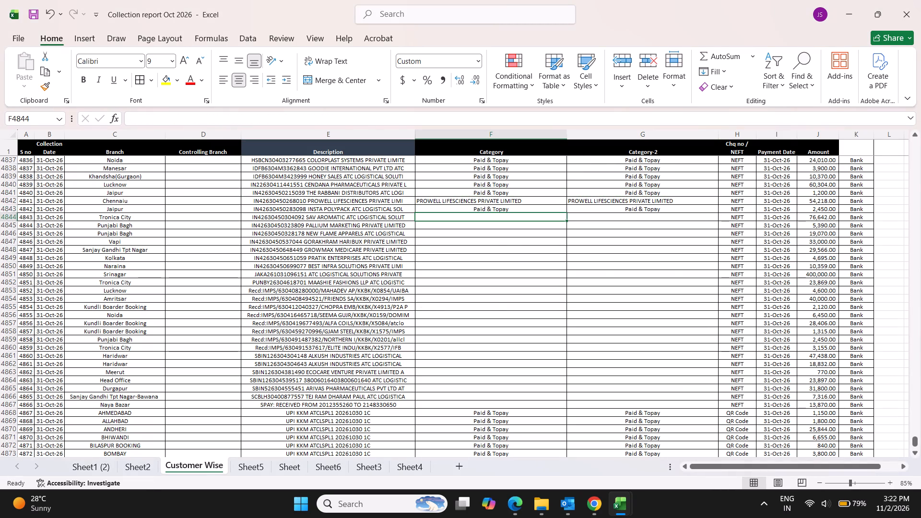
Search Final Collection target Aug 2026 for TRONICA CI and check that branch's customers for SAV AROMATIC from row 4844.
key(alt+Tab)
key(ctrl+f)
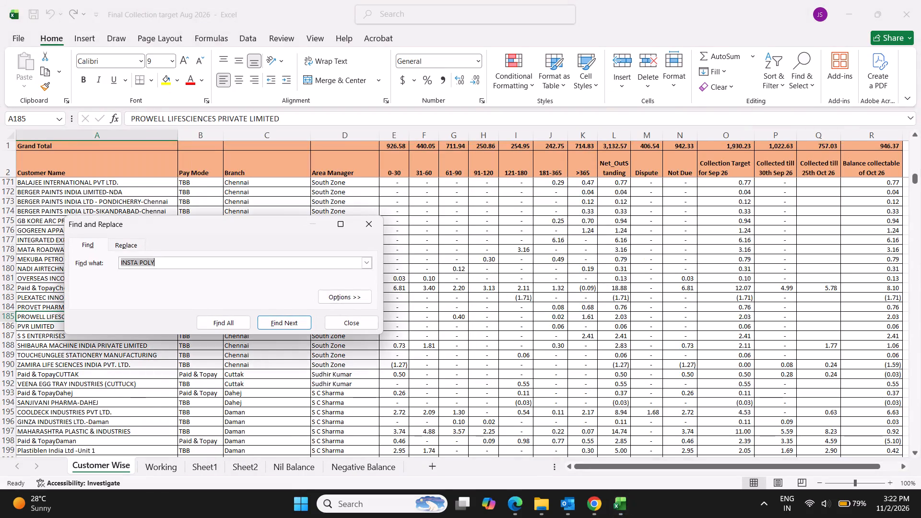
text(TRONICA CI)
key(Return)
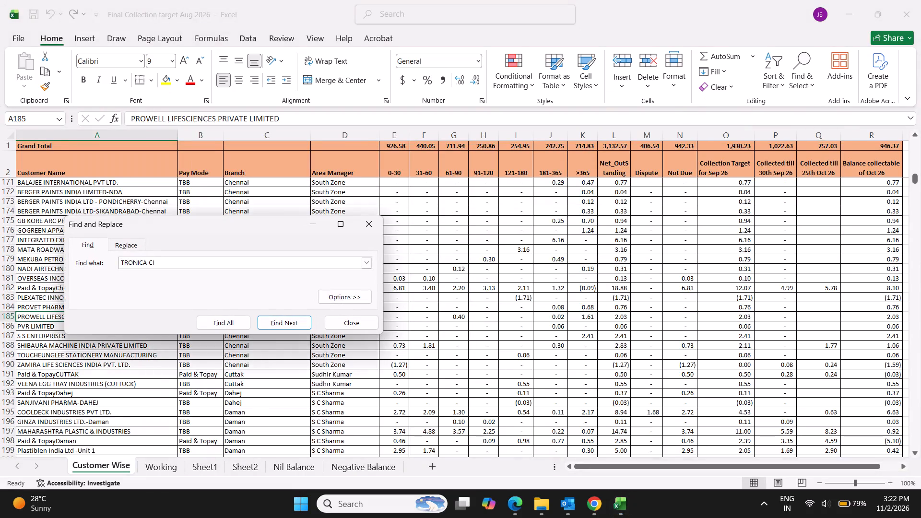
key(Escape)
scroll(416, 276, down, 6)
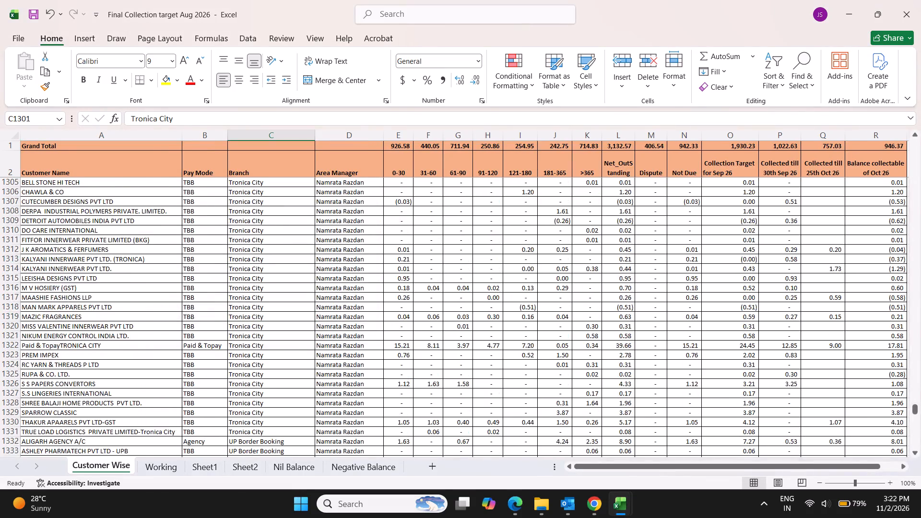
scroll(282, 287, down, 1)
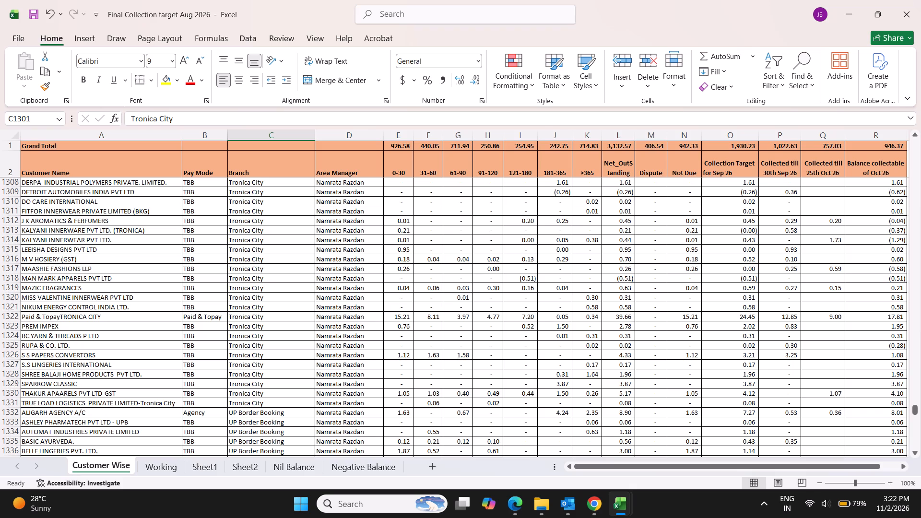
In Collection report Oct 2026, fill the Paid & Topay pair down into both category columns of the Tronica City receipt in row 4844.
key(alt+Tab)
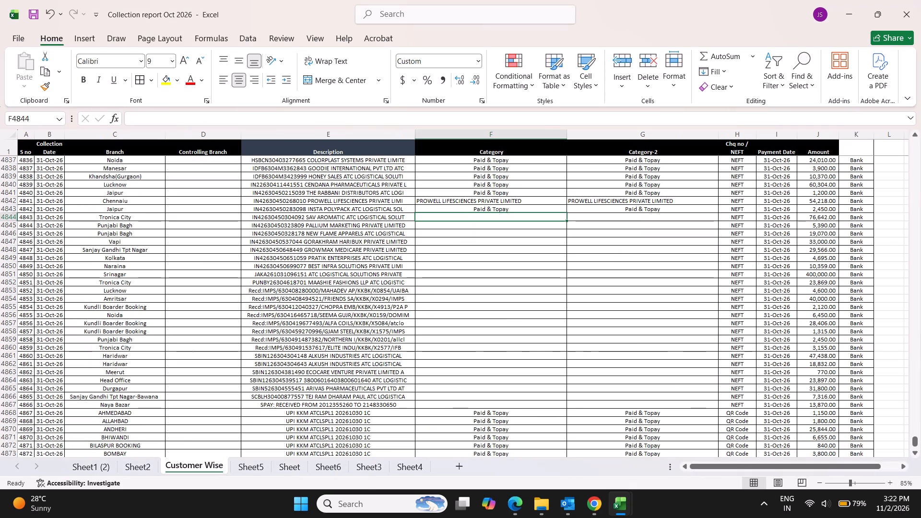
drag(499, 217, 660, 216)
key(ctrl+d)
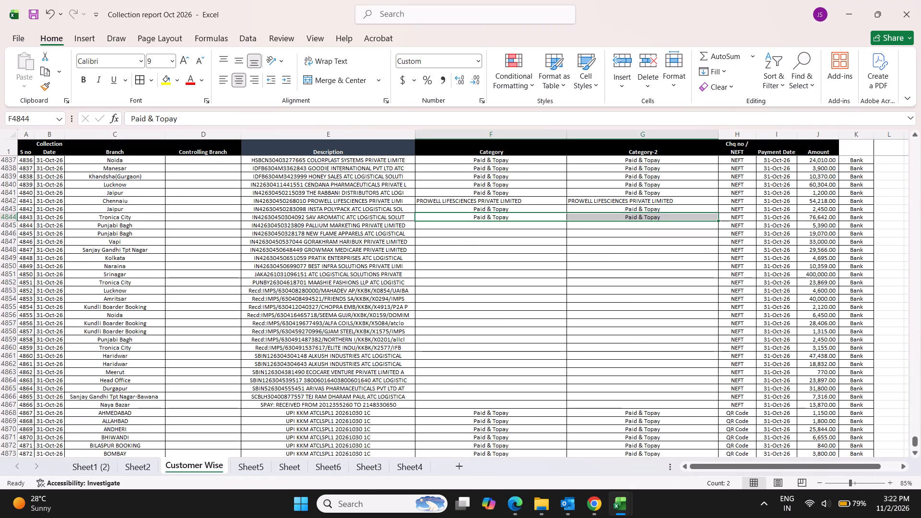
Search Final Collection target Aug 2026 for the PALLIUM MARKETING payer name copied from the Punjabi Bagh receipt in row 4845.
click(336, 225)
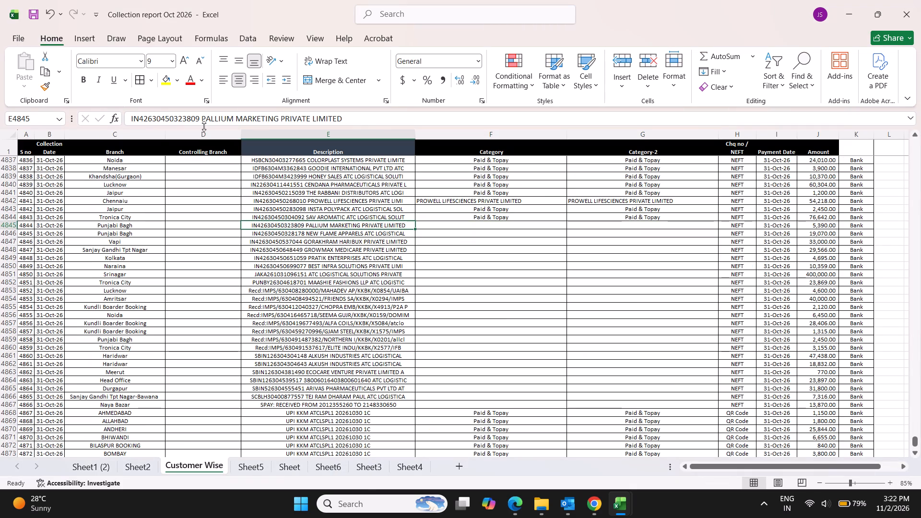
drag(202, 113, 253, 117)
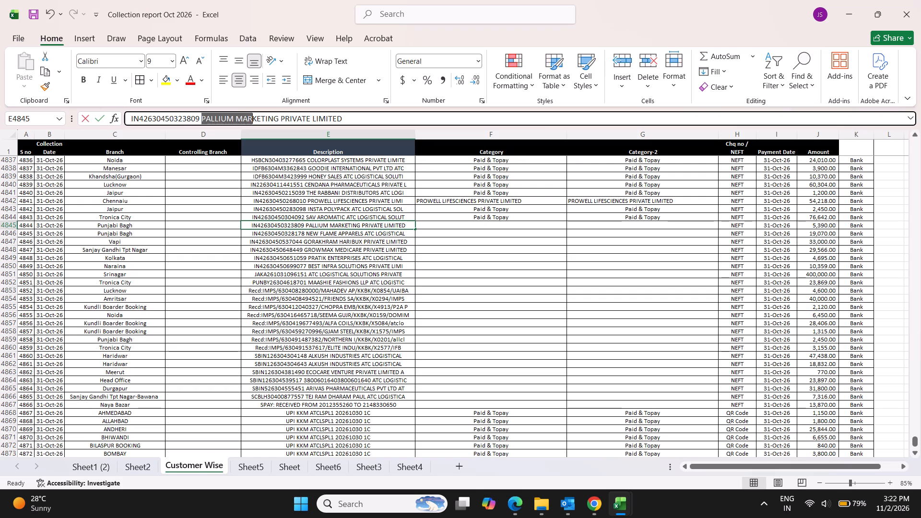
drag(253, 117, 247, 114)
key(ctrl+c)
key(alt+Tab)
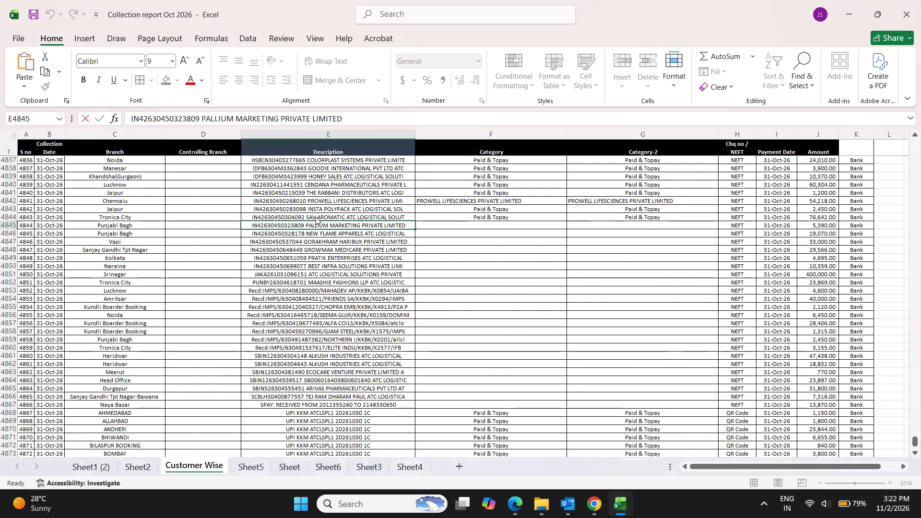
key(ctrl+f)
key(ctrl+v)
key(Return)
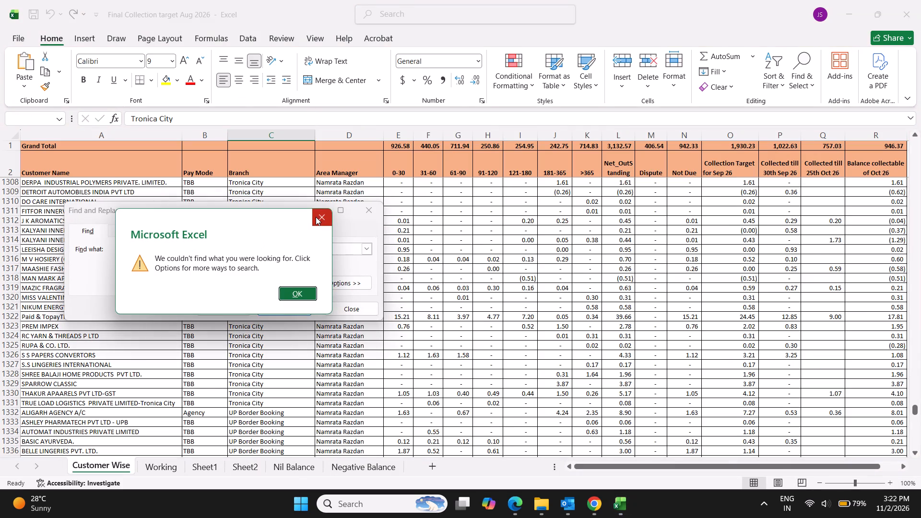
key(Return)
key(Escape)
key(Escape)
key(Escape)
In Collection report Oct 2026, fill the Paid & Topay pair down into both category columns of the Punjabi Bagh receipt in row 4845.
key(alt+Tab)
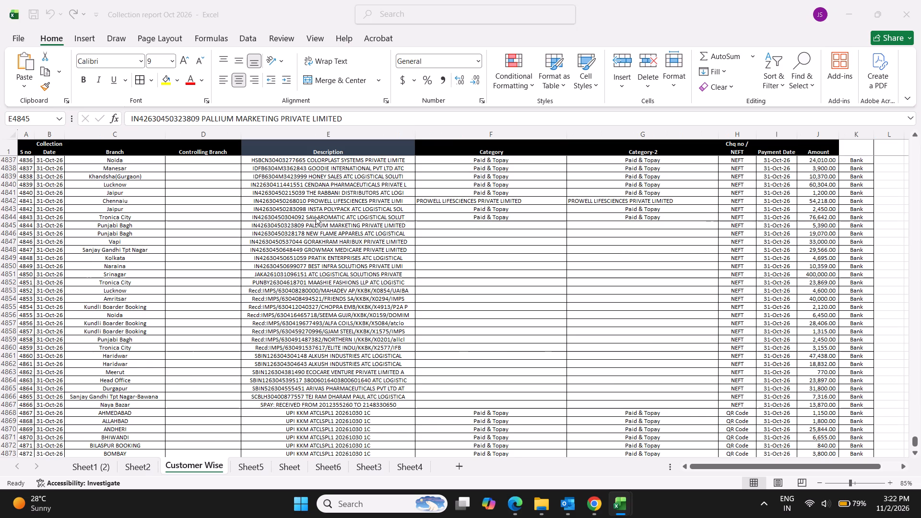
key(Right)
key(shift+Right)
key(ctrl+d)
key(Down)
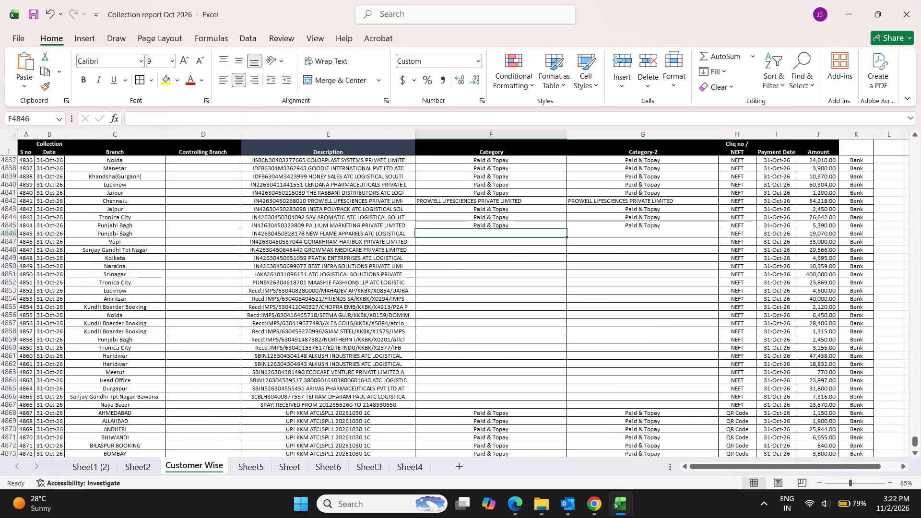
Search Final Collection target Aug 2026 for NEW FLAME, the payer of the Punjabi Bagh receipt in row 4846.
key(alt+Tab)
key(ctrl+f)
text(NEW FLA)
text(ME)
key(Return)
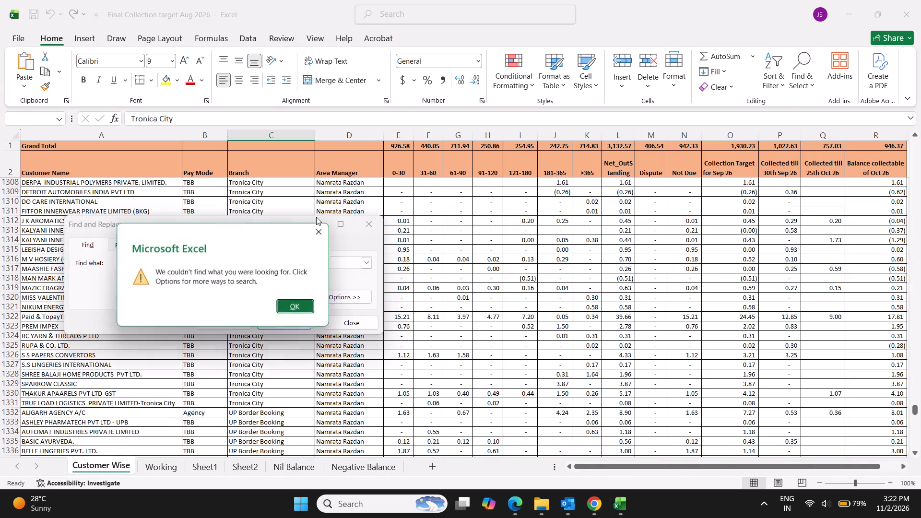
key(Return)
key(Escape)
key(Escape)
In Collection report Oct 2026, fill the Paid & Topay pair down into both category columns of the Punjabi Bagh receipt in row 4846.
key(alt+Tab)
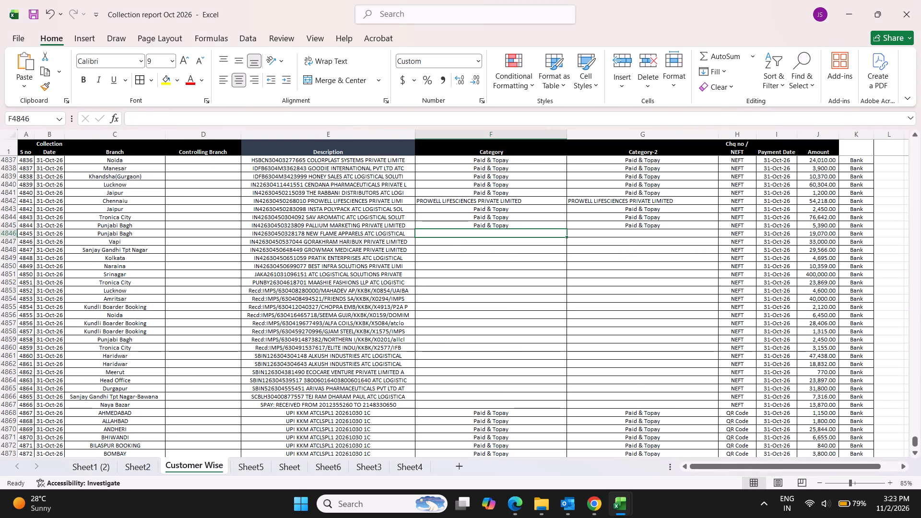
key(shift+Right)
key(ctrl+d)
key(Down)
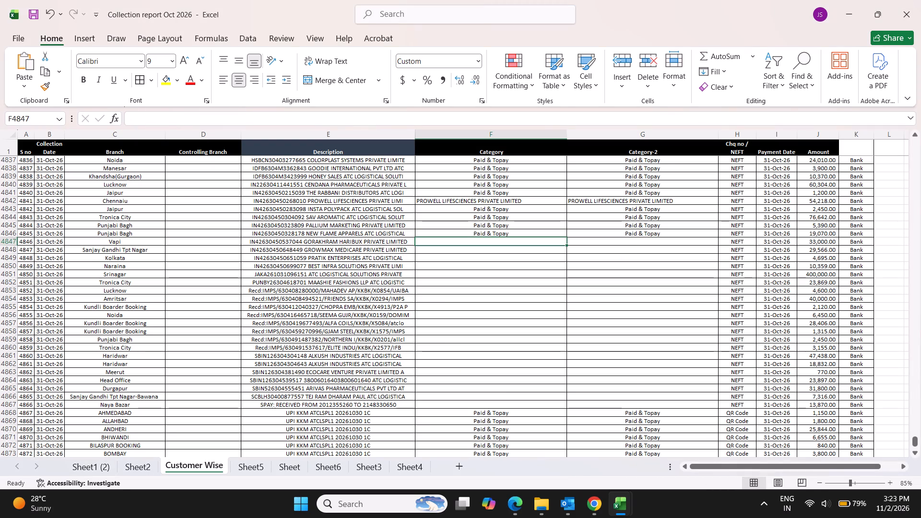
click(319, 240)
drag(203, 116, 268, 115)
key(ctrl+c)
key(alt+Tab)
key(ctrl+f)
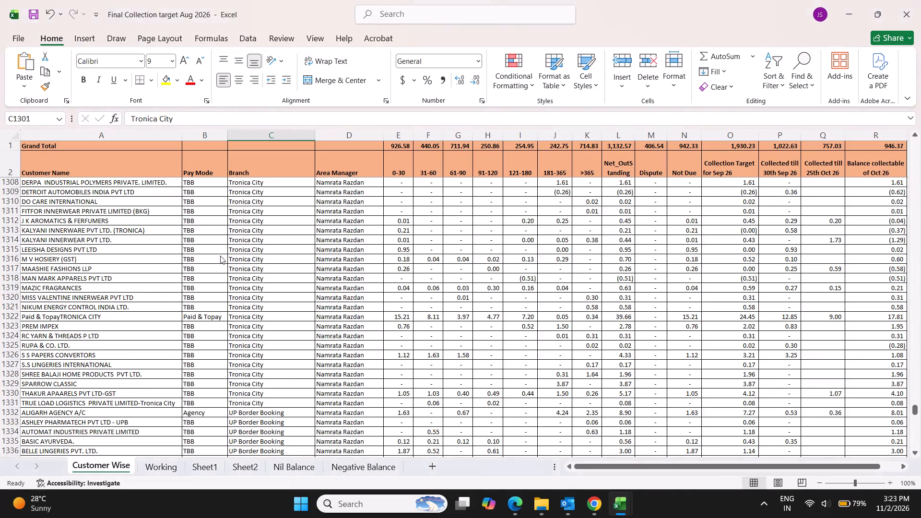
key(ctrl+v)
key(Return)
key(Return)
key(Escape)
key(Escape)
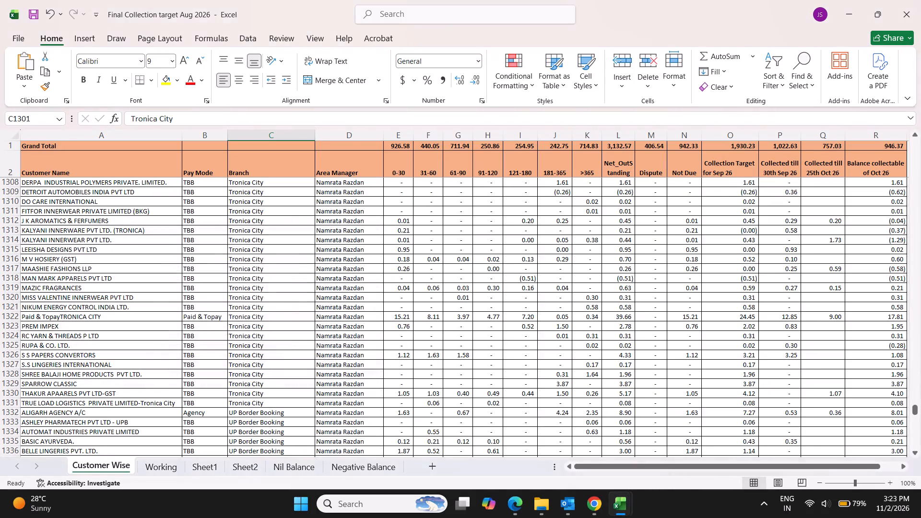
In Collection report Oct 2026, fill the Paid & Topay pair down into both category columns of the Vapi receipt in row 4847 and save.
key(alt+Tab)
key(Right)
key(shift+Right)
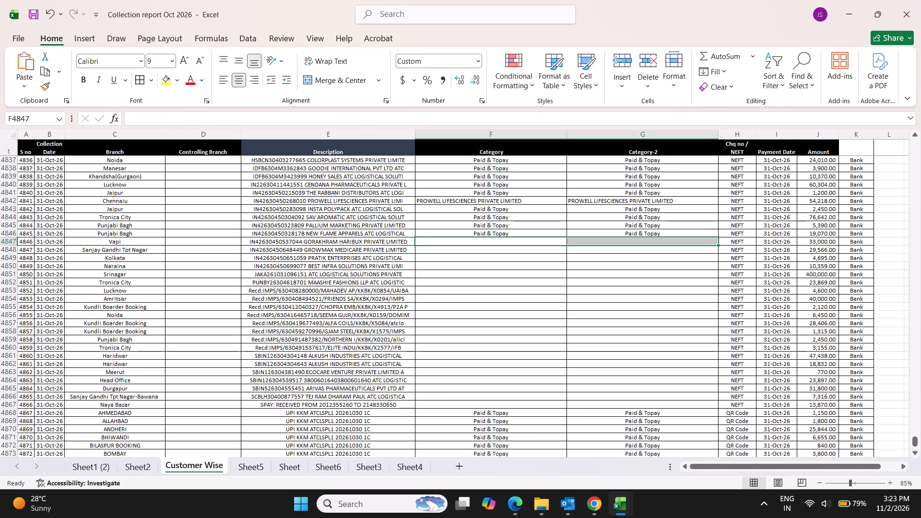
key(ctrl+v)
key(Escape)
key(ctrl+d)
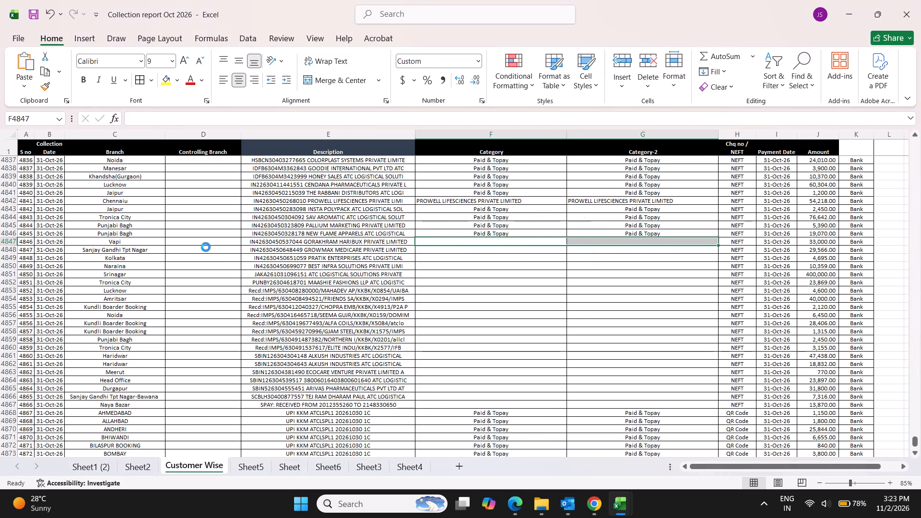
key(Down)
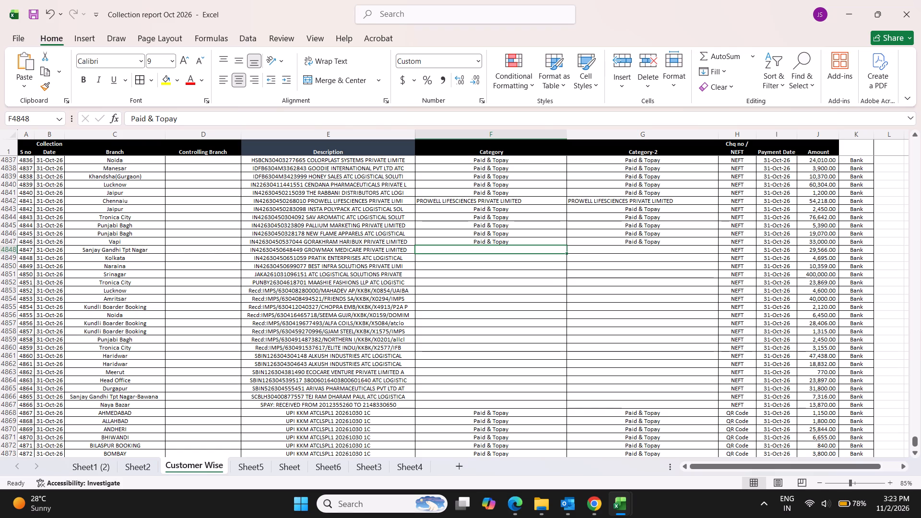
key(ctrl+s)
Search Final Collection target Aug 2026 for the GROWMAX MEDI payer name copied from the Sanjay Gandhi Tpt Nagar receipt in row 4848.
click(364, 244)
click(362, 246)
click(354, 248)
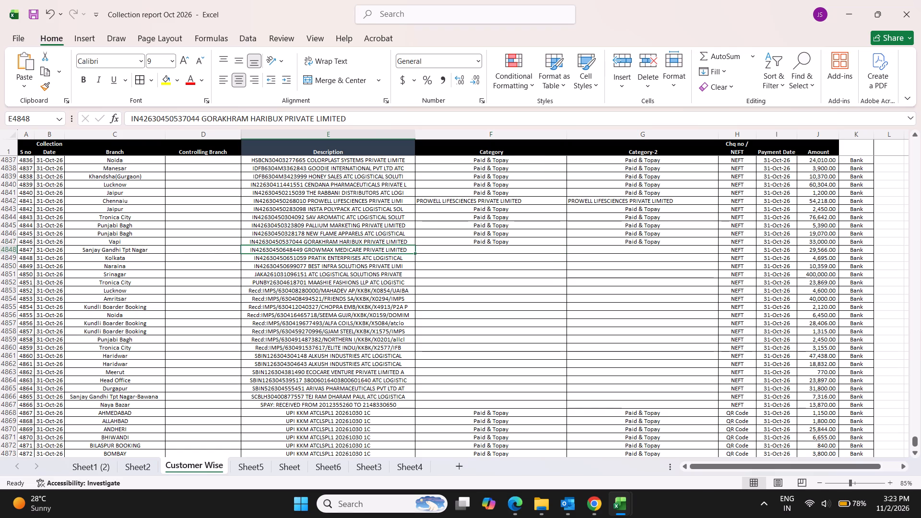
drag(203, 114, 278, 113)
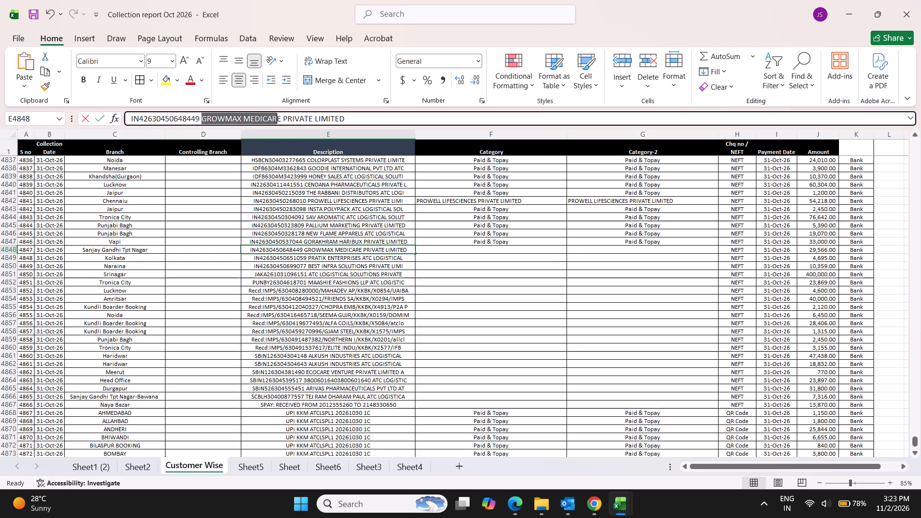
drag(278, 113, 264, 108)
key(ctrl+c)
key(alt+Tab)
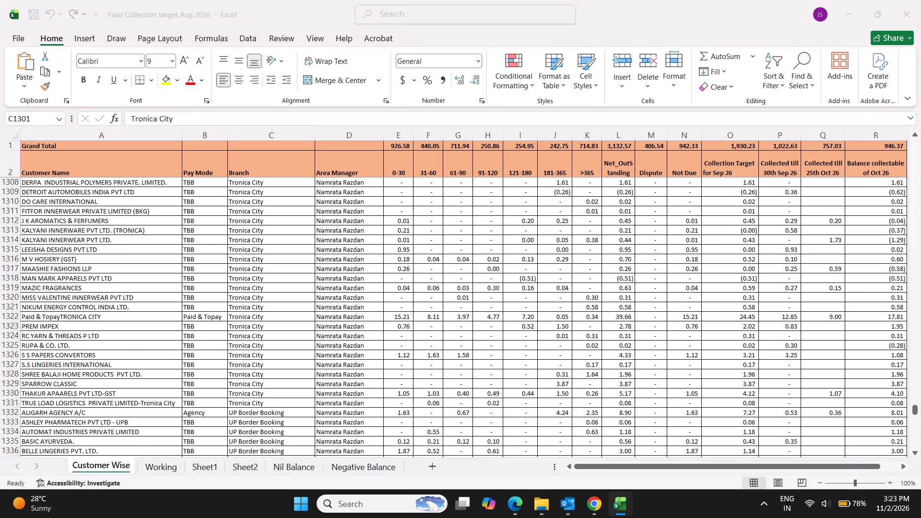
key(ctrl+f)
key(ctrl+v)
key(Return)
key(Escape)
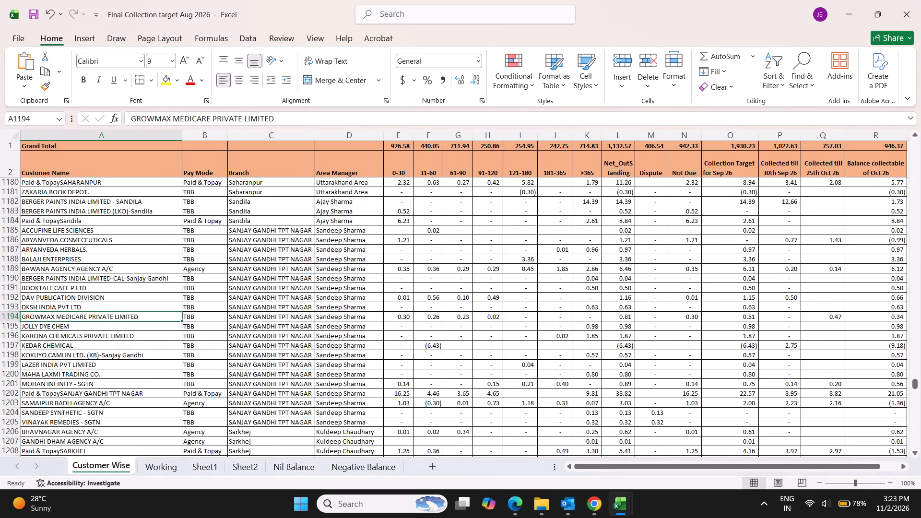
Copy customer name GROWMAX MEDICARE PRIVATE LIMITED into both category columns of row 4848 in Collection report Oct 2026.
key(ctrl+c)
key(alt+Tab)
key(Right)
key(shift+Right)
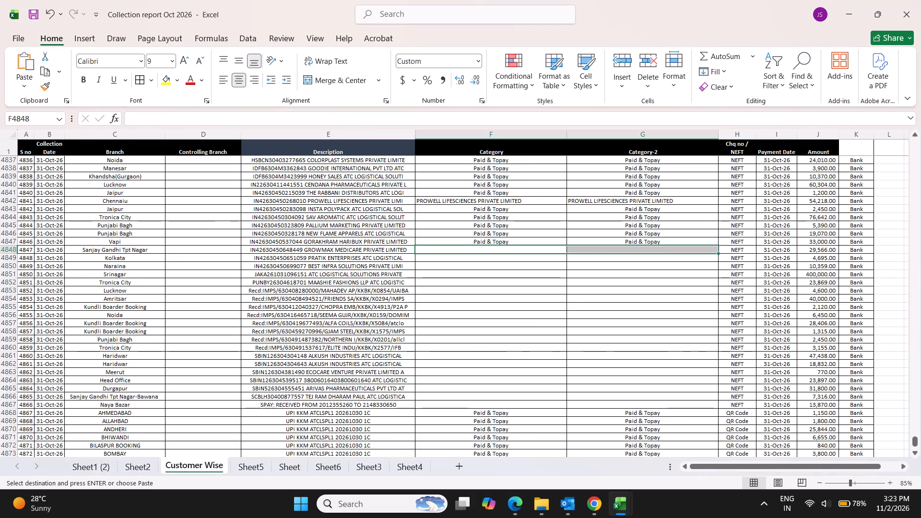
key(ctrl+v)
key(Down)
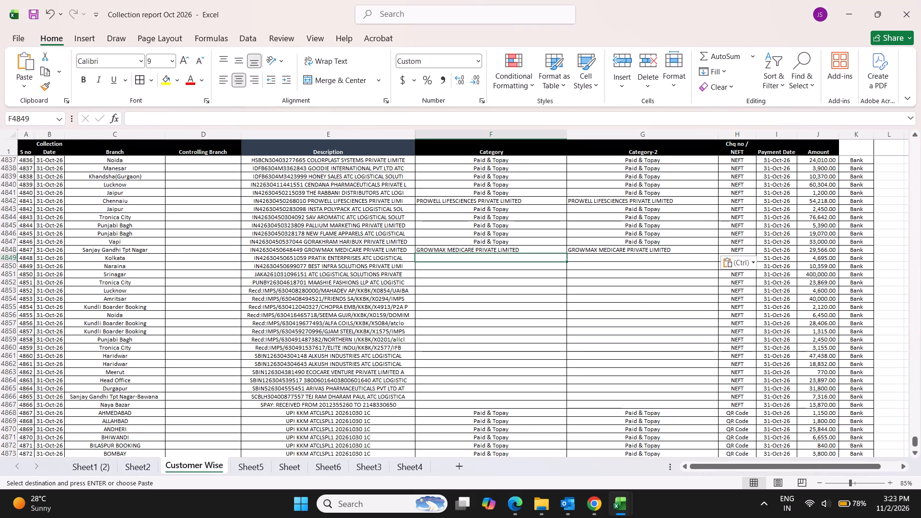
Search Final Collection target Aug 2026 for PRATIK, the payer of the Kolkata receipt in row 4849.
click(354, 256)
key(alt+Tab)
key(ctrl+f)
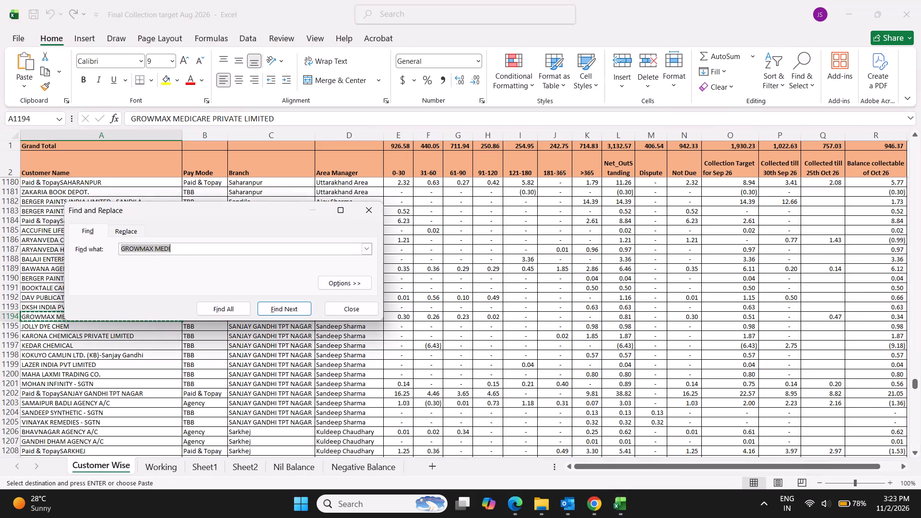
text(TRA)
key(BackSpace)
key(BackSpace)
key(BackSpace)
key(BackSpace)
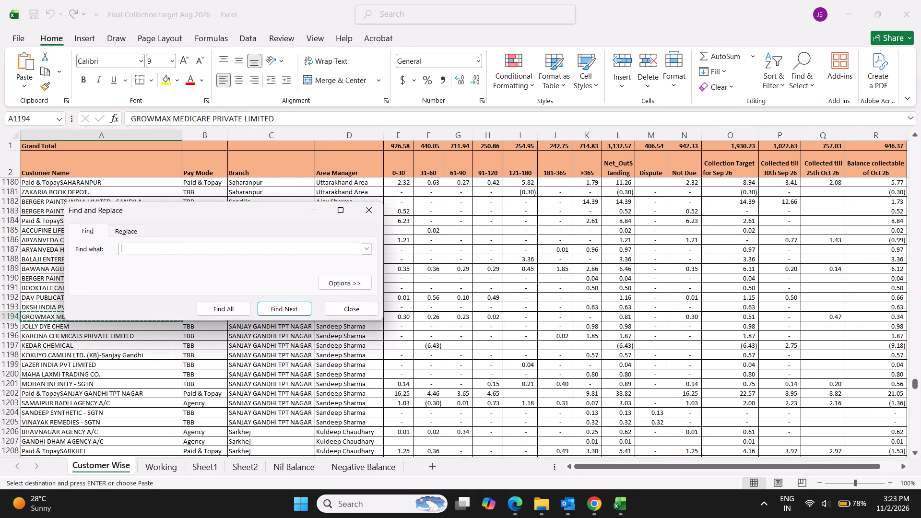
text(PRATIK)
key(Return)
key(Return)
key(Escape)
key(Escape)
In Collection report Oct 2026, copy the Paid & Topay pair from row 4847 into both category columns of the Kolkata receipt in row 4849.
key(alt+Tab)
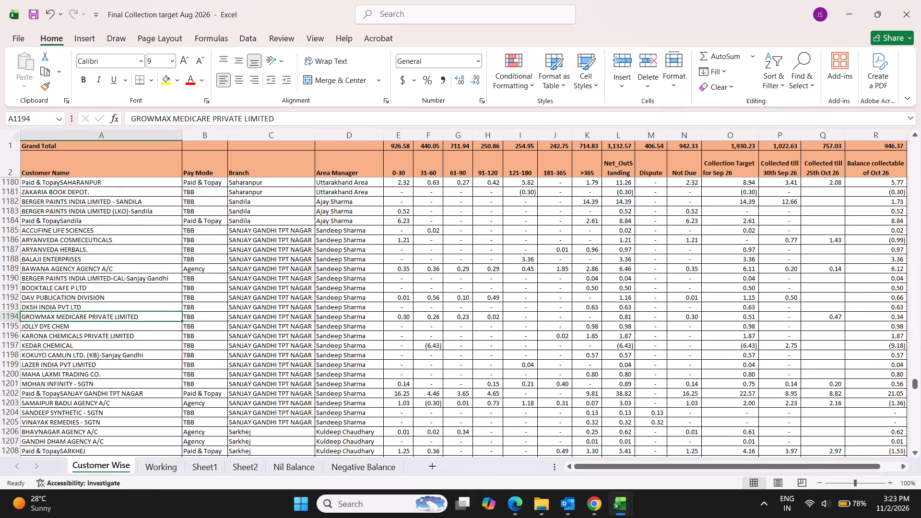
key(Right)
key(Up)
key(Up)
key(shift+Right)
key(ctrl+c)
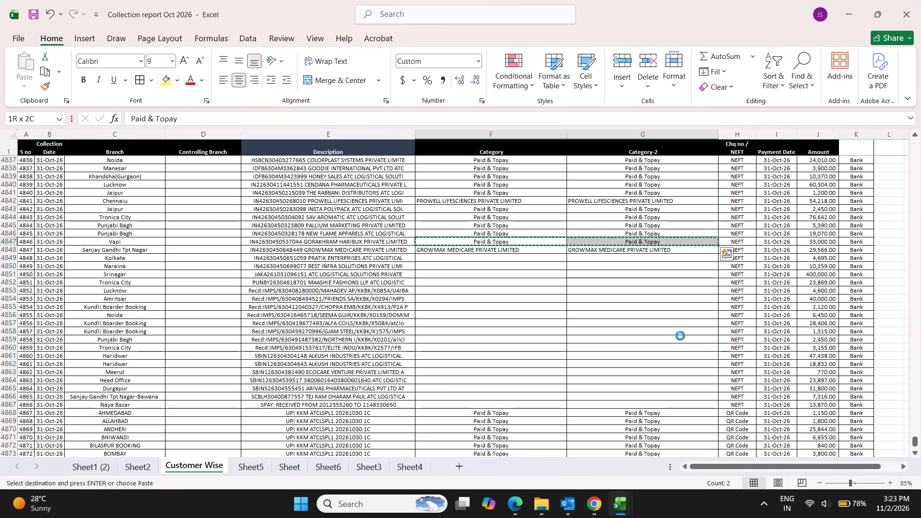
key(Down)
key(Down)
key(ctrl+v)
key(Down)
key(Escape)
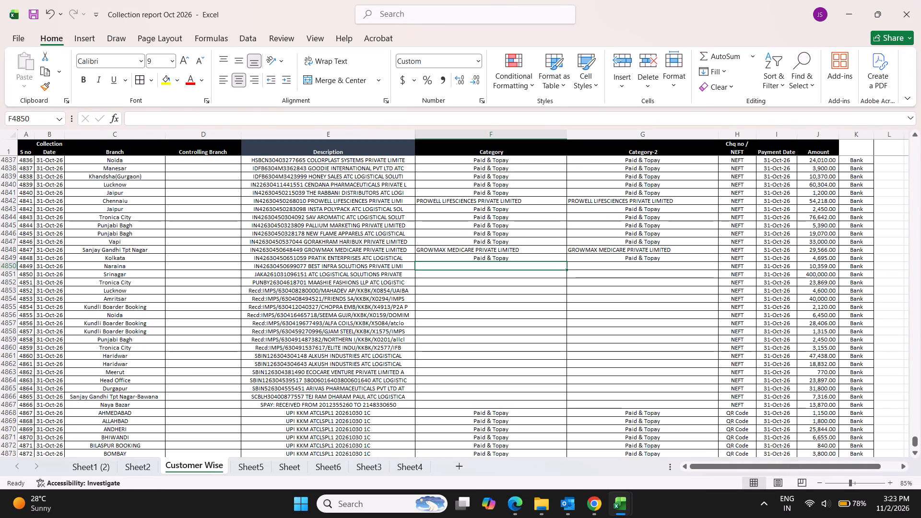
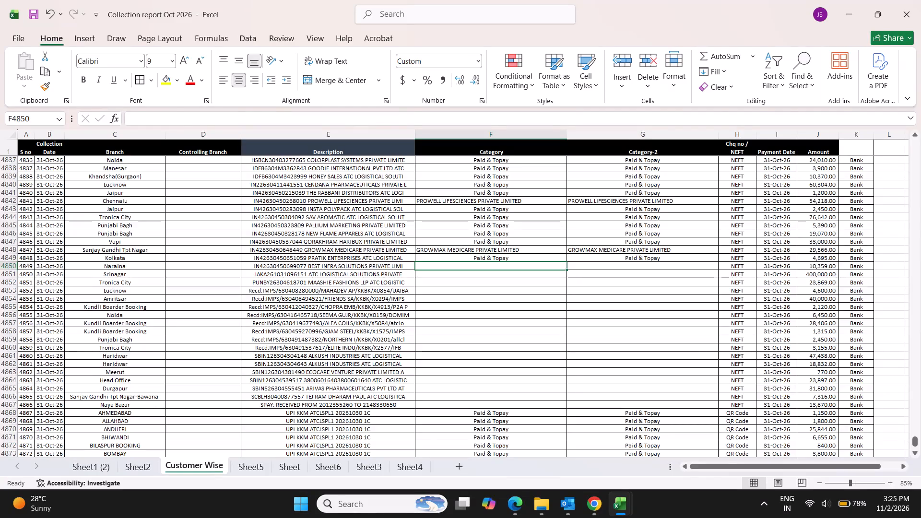
Search Final Collection target Aug 2026 for BEST INFRA, the payer name copied from the Naraina receipt in row 4850.
click(347, 269)
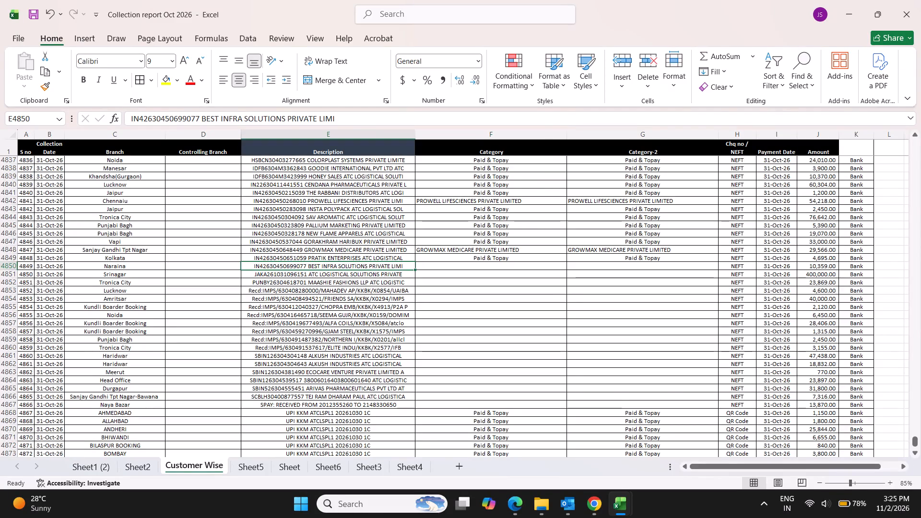
drag(203, 118, 238, 118)
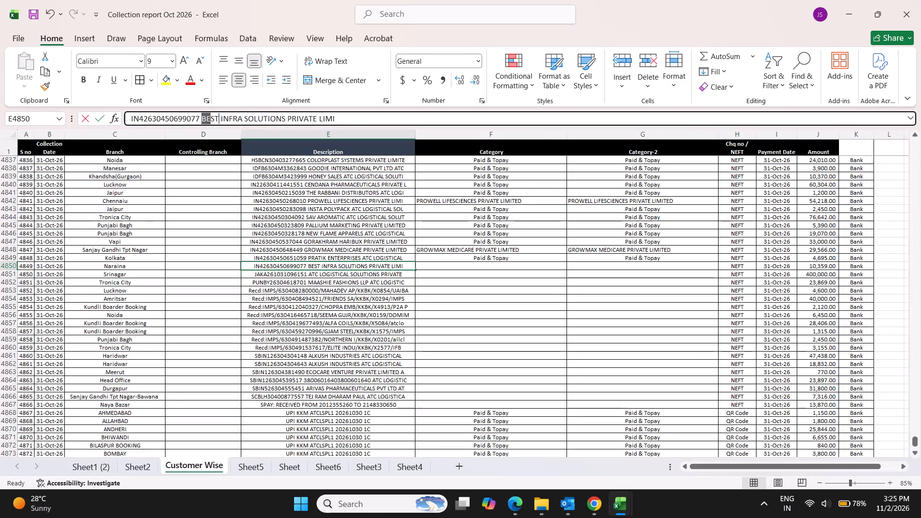
drag(238, 118, 240, 116)
key(ctrl+c)
key(alt+Tab)
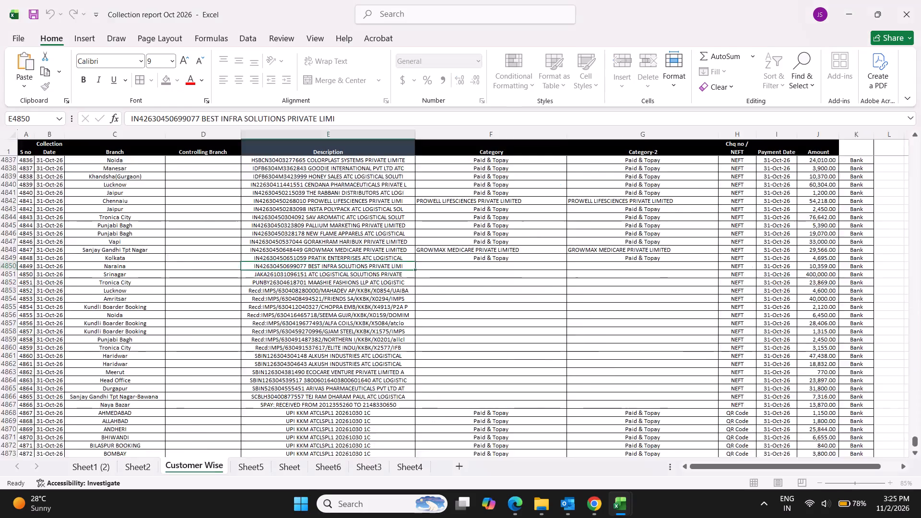
key(ctrl+f)
key(ctrl+v)
key(Return)
key(Return)
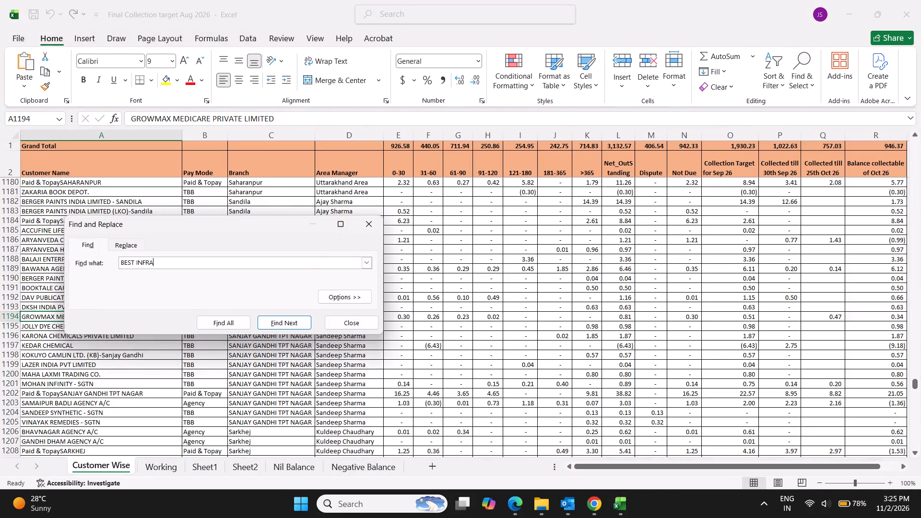
key(Escape)
key(Escape)
In Collection report Oct 2026, copy the Paid & Topay pair from row 4849 into both category columns of the Naraina receipt in row 4850.
key(alt+Tab)
key(Right)
key(Left)
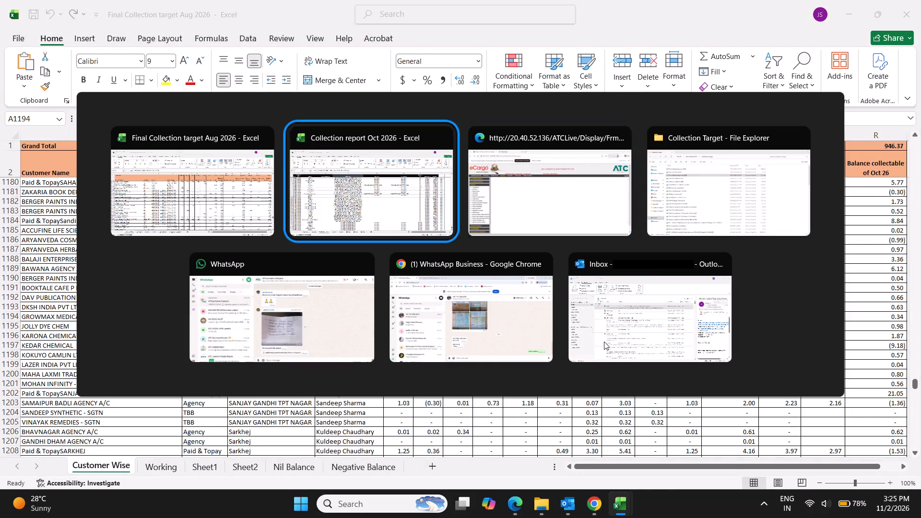
key(Return)
key(Right)
key(shift+Right)
key(ctrl+d)
Fill both category columns of the Srinagar receipt in row 4851 with Paid & Topay from the row above.
key(Down)
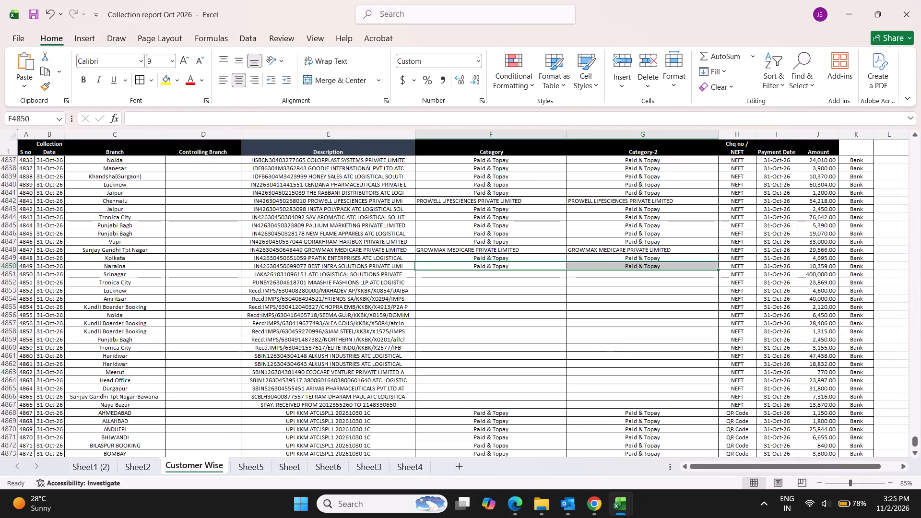
key(Left)
key(Right)
key(shift+Right)
key(ctrl+d)
key(ctrl+Down)
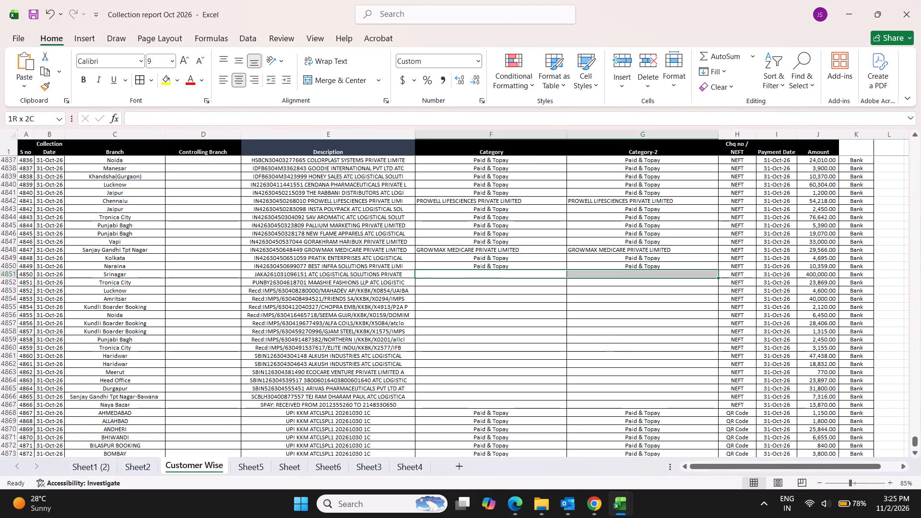
Search Final Collection target Aug 2026 for MAASHIE, the payer of the Tronica City receipt in row 4852.
key(alt+Tab)
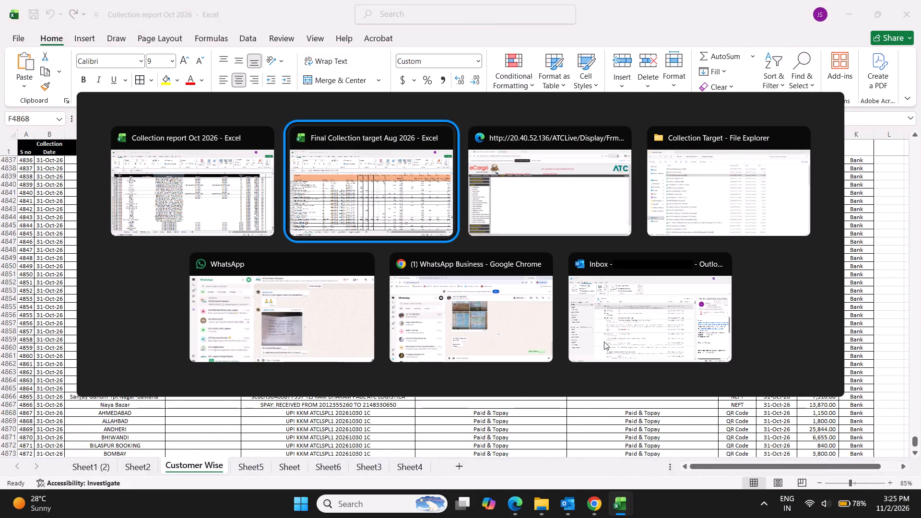
key(Return)
key(ctrl+f)
text(MAASHIE)
key(Return)
key(Escape)
Copy customer name MAASHIE FASHIONS LLP into the category columns of the Tronica City receipt in row 4852 in Collection report Oct 2026.
key(ctrl+c)
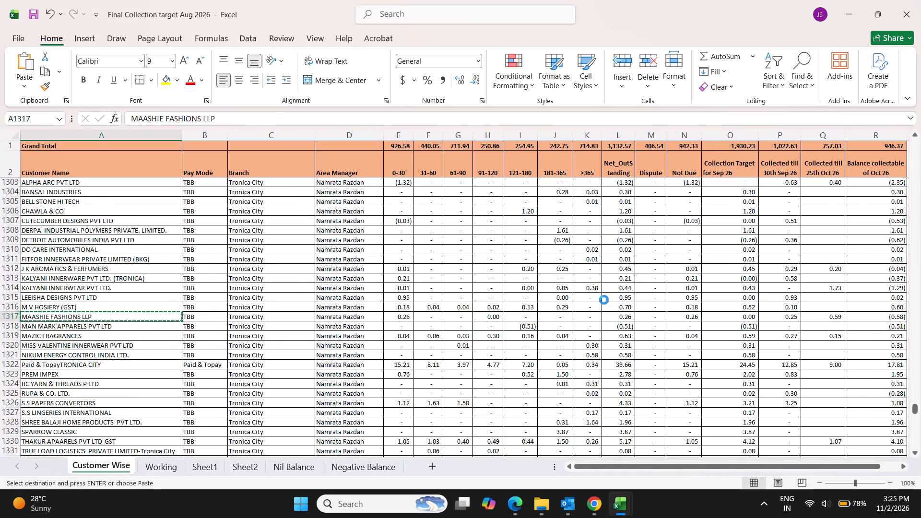
key(alt+Tab)
key(Right)
key(Up)
key(Left)
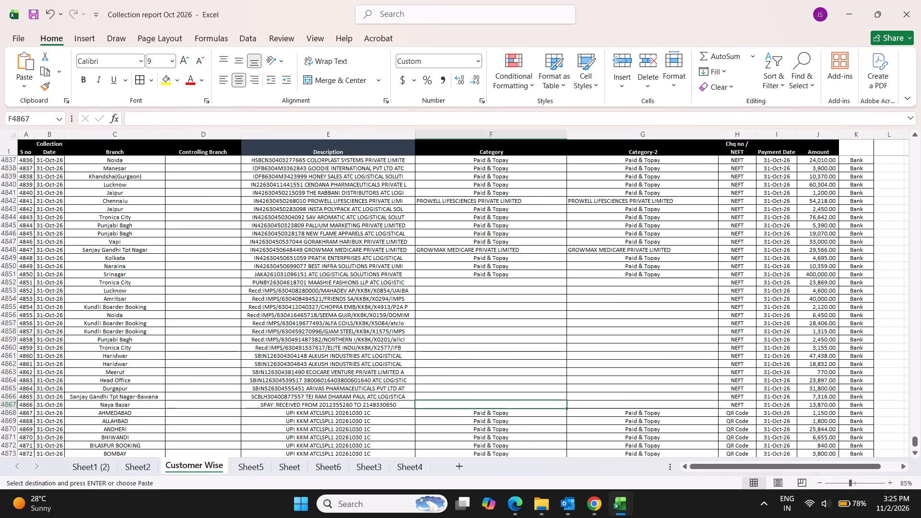
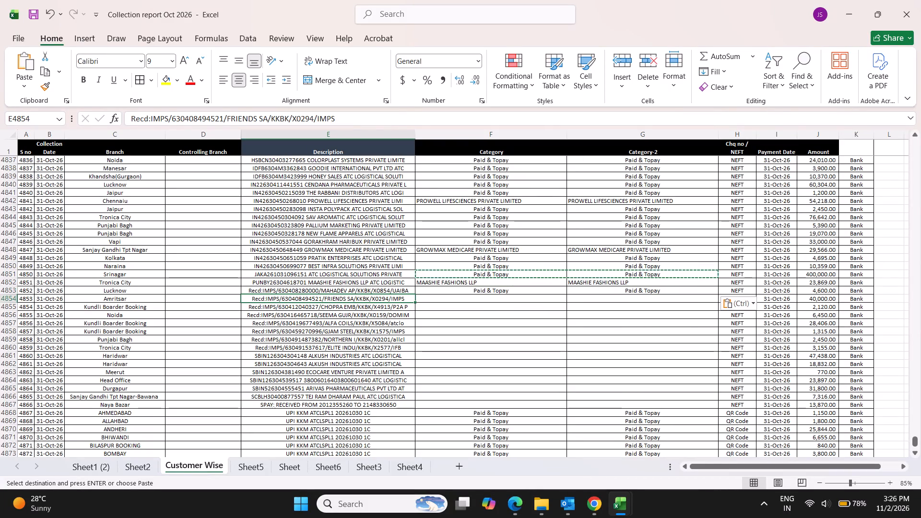
Fill both category columns of the Amritsar and Kundli Boarder Booking receipts in rows 4854 and 4855 with the copied Paid & Topay pair.
drag(481, 301, 601, 300)
key(ctrl+v)
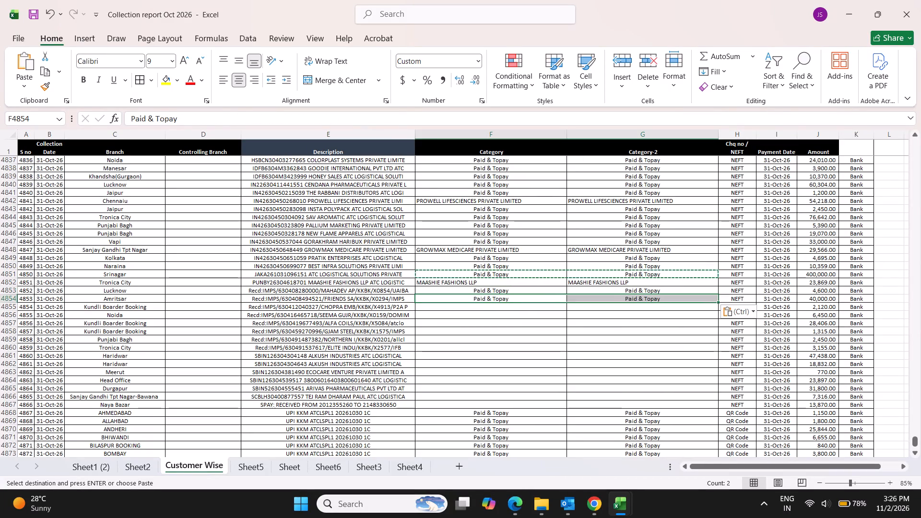
click(375, 317)
drag(464, 309, 652, 306)
key(ctrl+v)
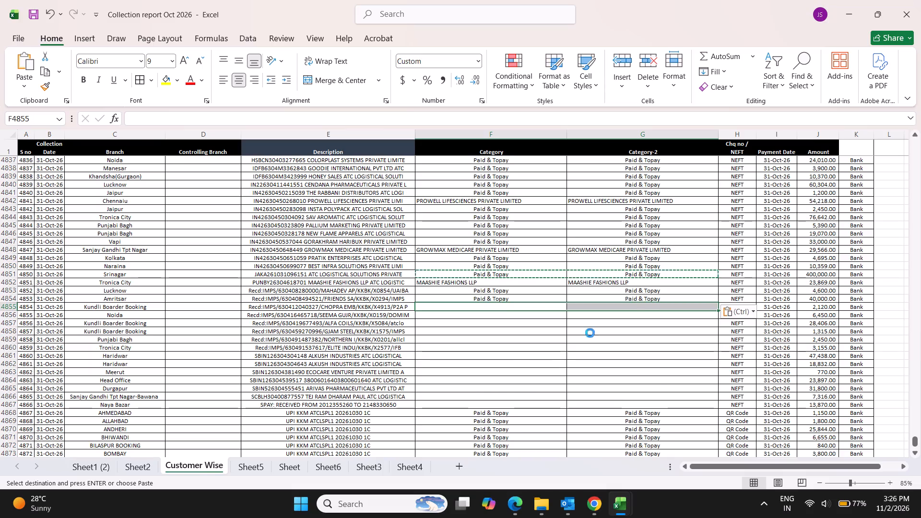
scroll(497, 349, down, 4)
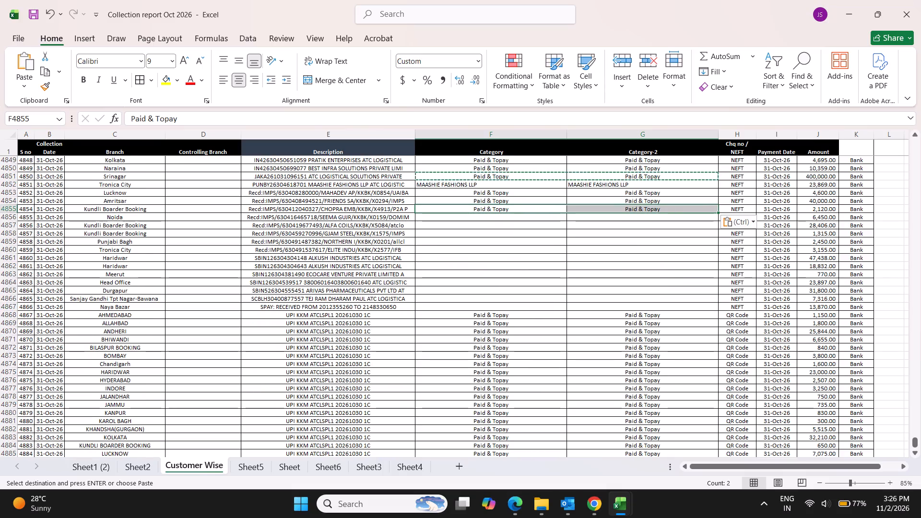
click(333, 218)
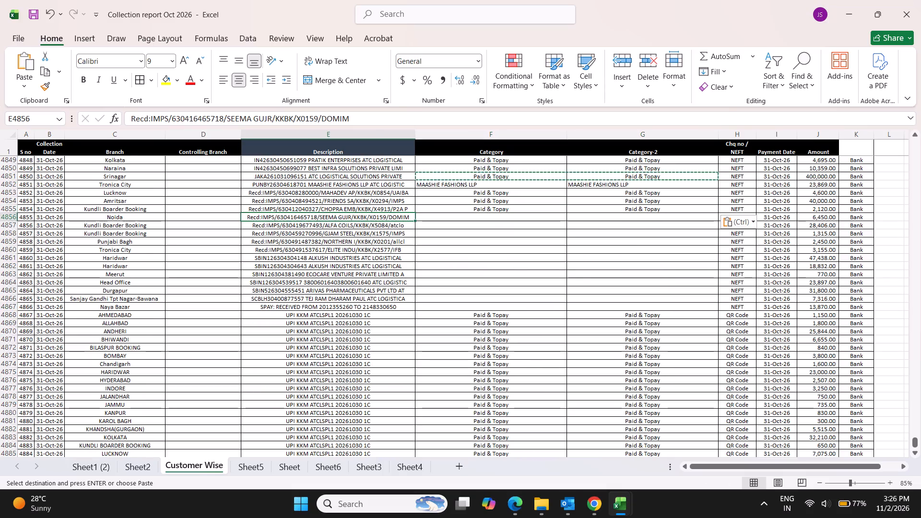
drag(227, 118, 272, 120)
key(ctrl+c)
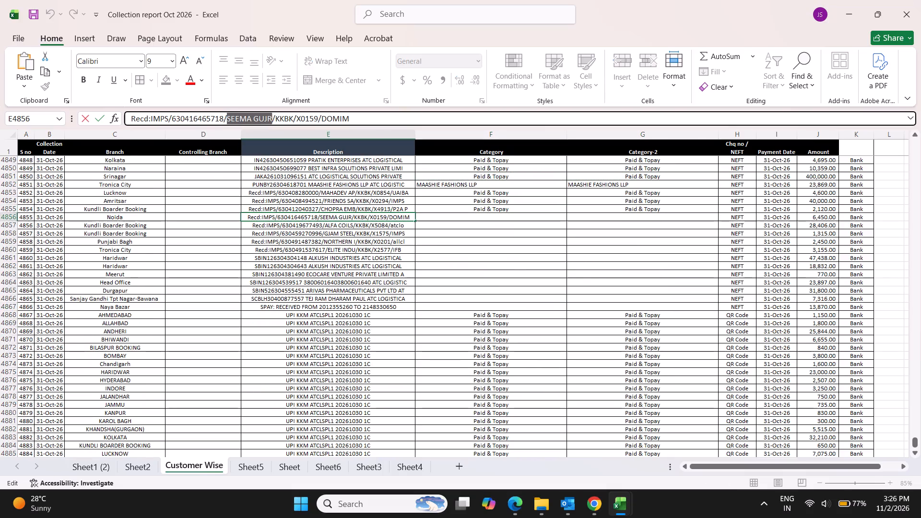
key(alt+Tab)
key(alt+Tab)
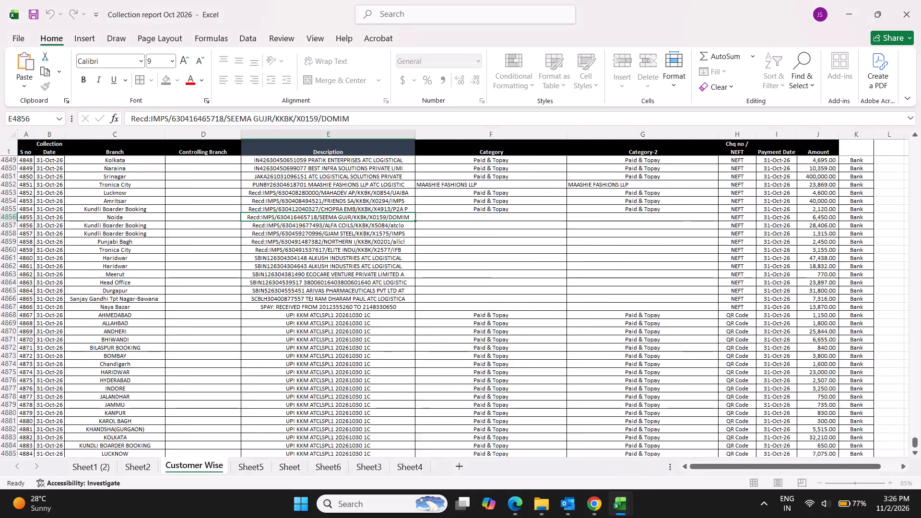
key(ctrl+f)
key(ctrl+v)
key(Return)
key(Escape)
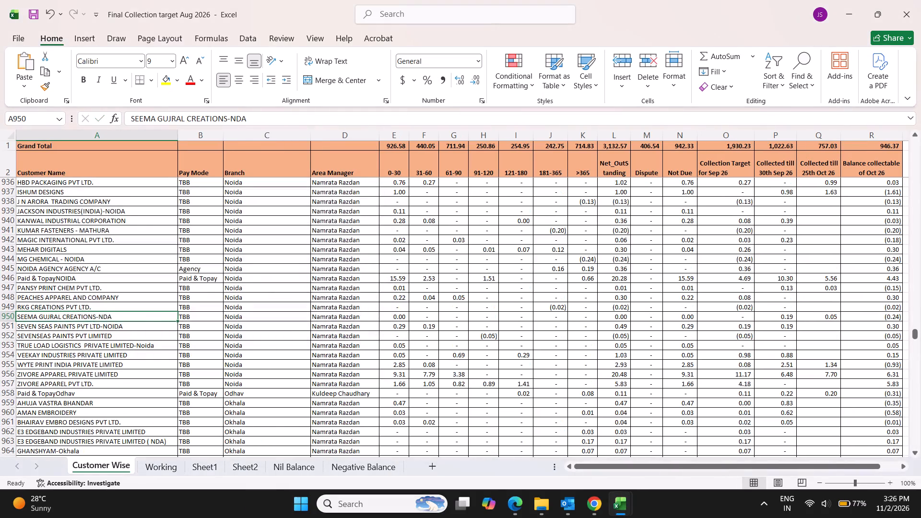
key(ctrl+c)
key(alt+Tab)
key(Right)
key(shift+Right)
key(ctrl+v)
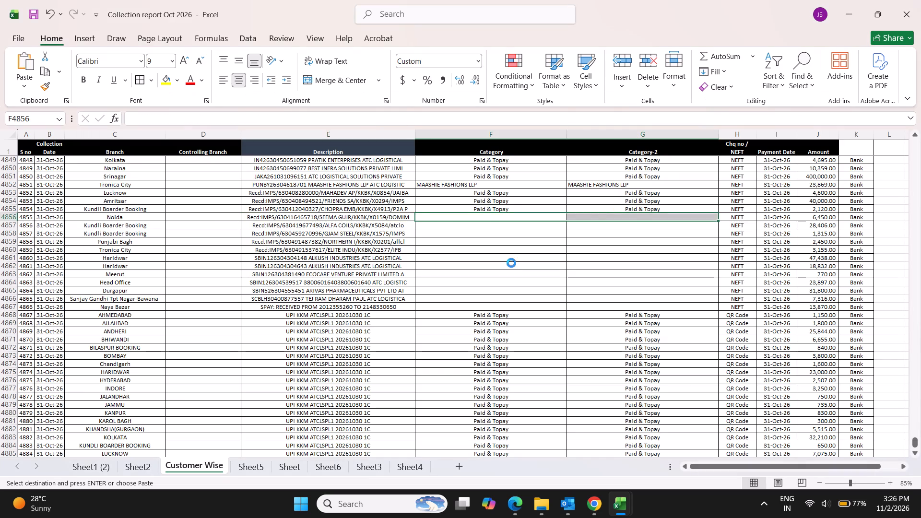
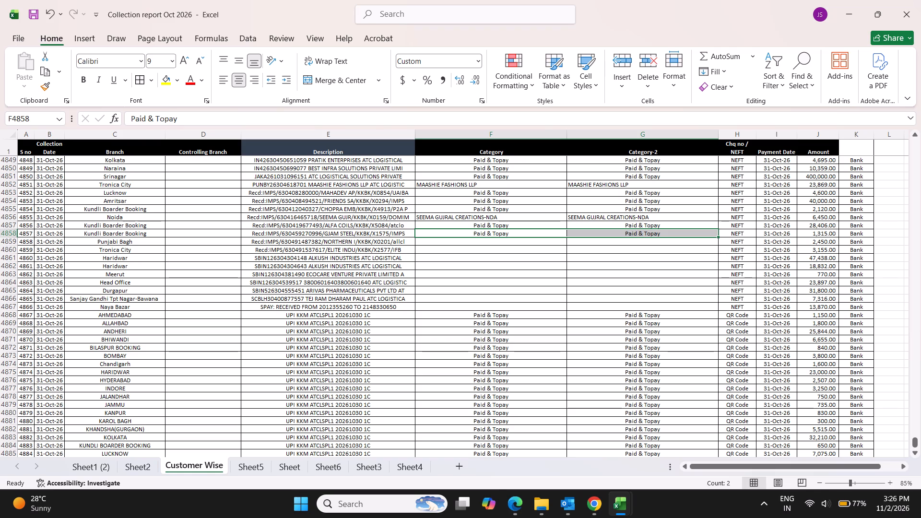
Fill both category columns of the Punjabi Bagh receipt in row 4859 with Paid & Topay from the row above.
click(524, 280)
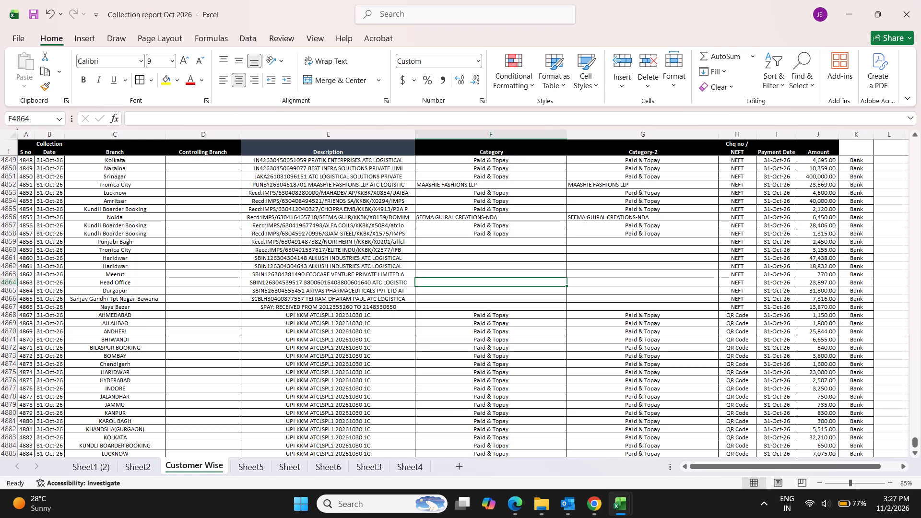
drag(498, 241, 598, 239)
key(ctrl+d)
Search Final Collection target Aug 2026 for ELITE INDU, the payer text copied from the Tronica City receipt in row 4860.
click(476, 252)
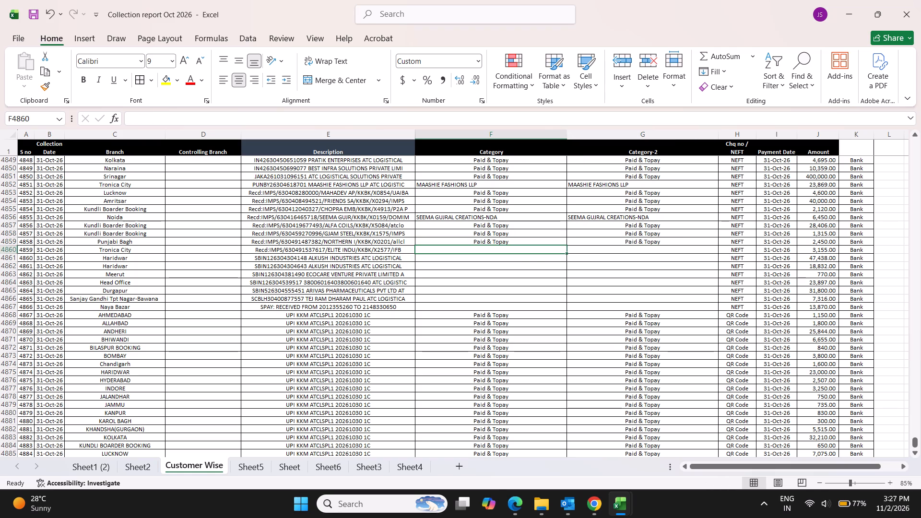
click(338, 251)
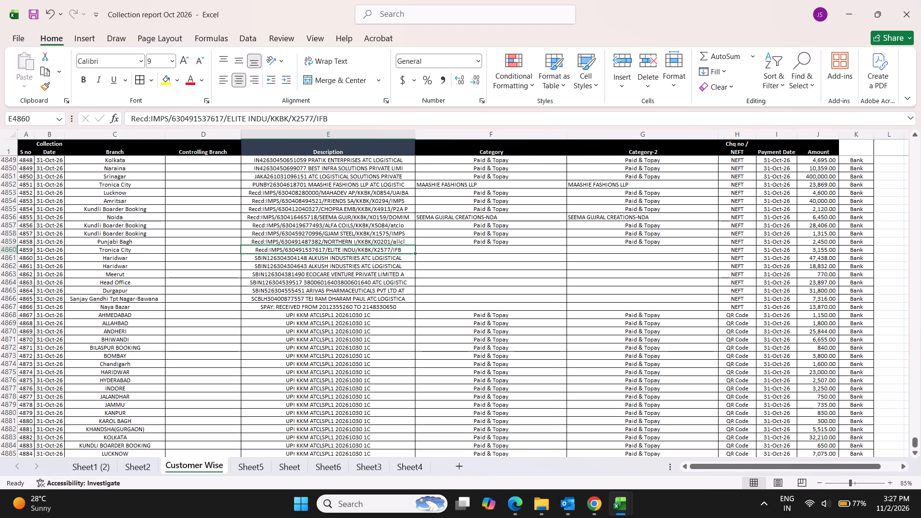
drag(228, 120, 256, 120)
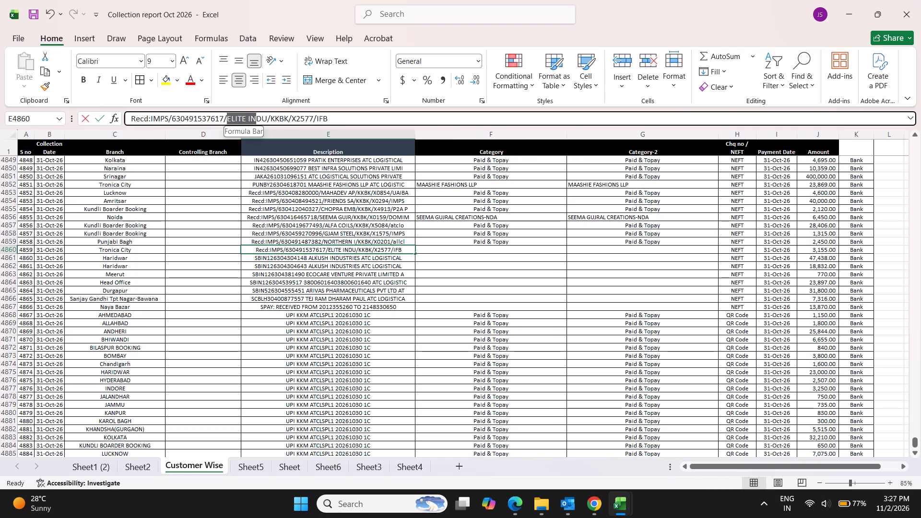
drag(256, 120, 268, 117)
key(ctrl+c)
key(alt+Tab)
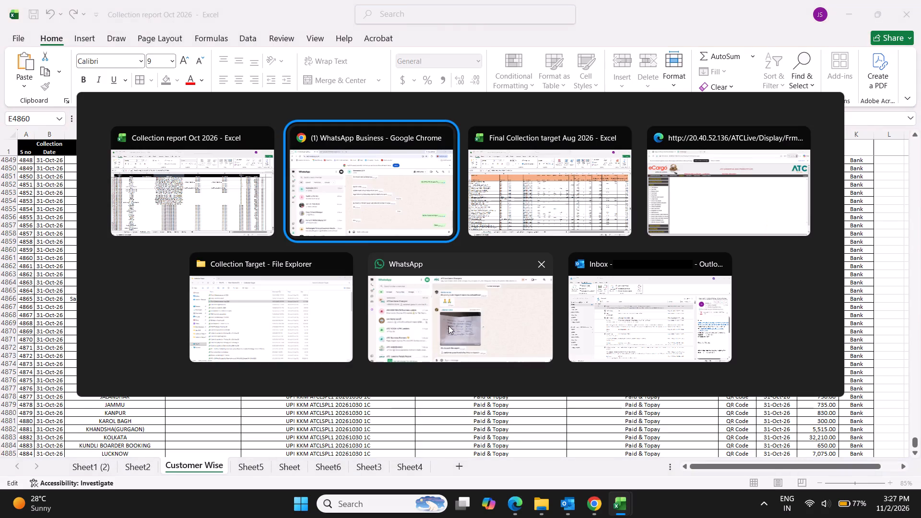
key(alt+Tab)
key(ctrl+f)
key(ctrl+v)
key(Return)
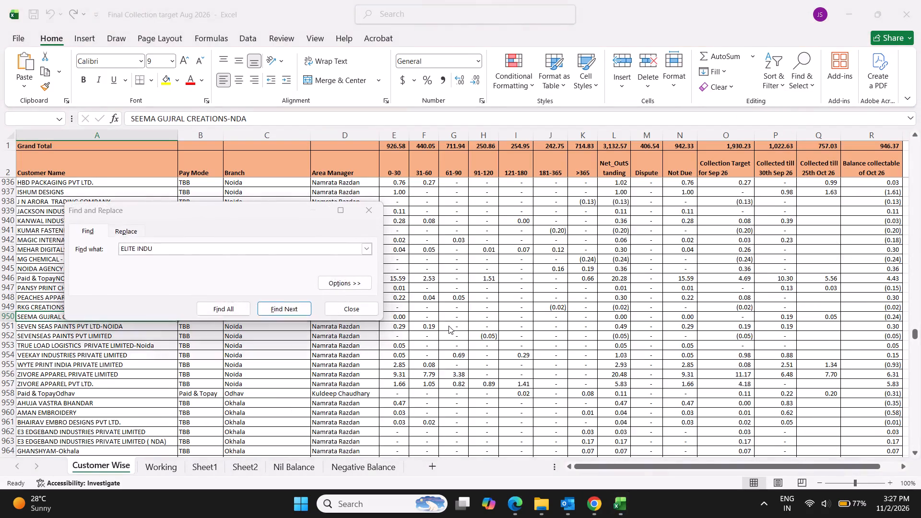
key(Return)
key(Escape)
key(Escape)
Fill both category columns of the Tronica City receipt in row 4860 of Collection report Oct 2026 with Paid & Topay from above.
key(alt+Tab)
key(Right)
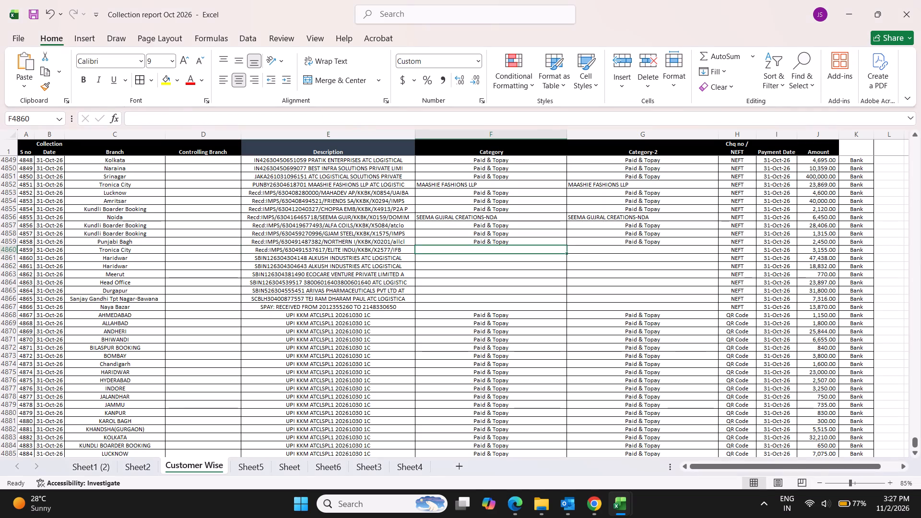
key(shift+Right)
key(ctrl+d)
Search Final Collection target Aug 2026 for ALKUSH IN, copied from the Haridwar receipt in row 4861, and shorten the search to ALKUSH.
key(Down)
key(Left)
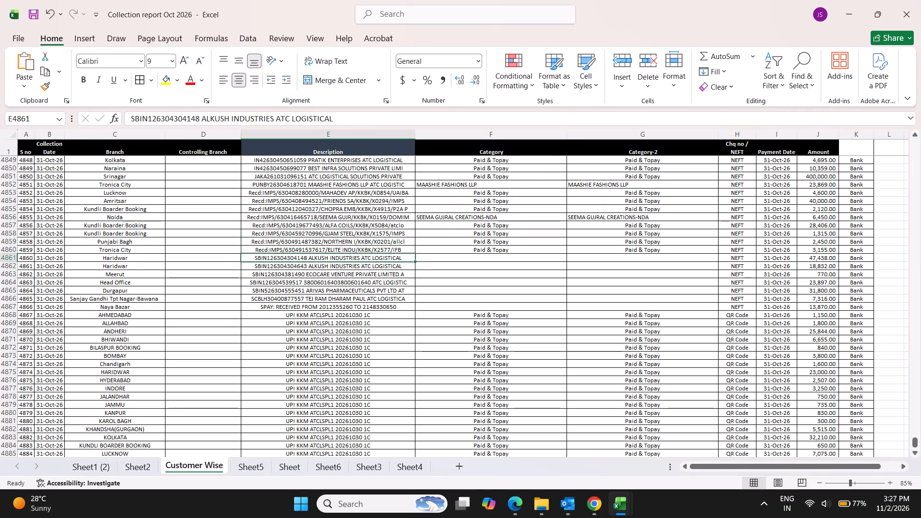
drag(204, 118, 240, 118)
key(ctrl+c)
key(alt+Tab)
key(ctrl+f)
key(ctrl+v)
key(Return)
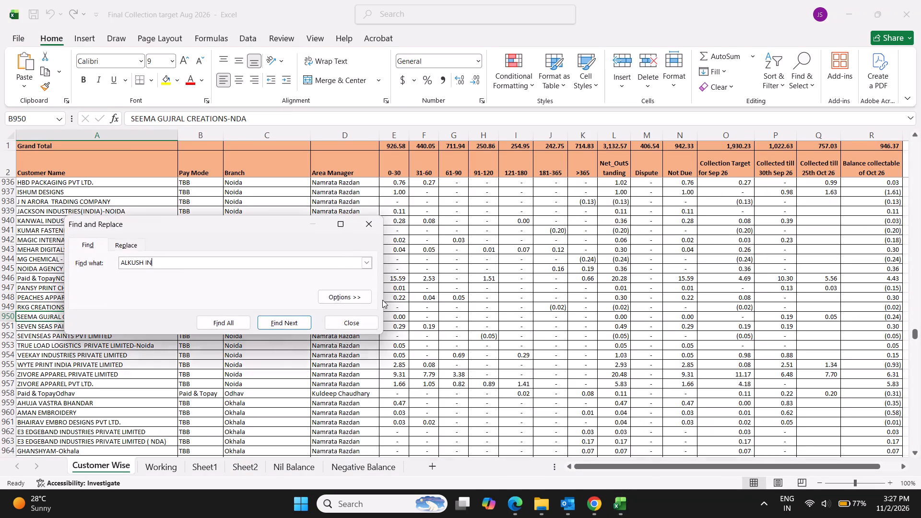
key(Escape)
key(BackSpace)
key(BackSpace)
key(Return)
key(Return)
key(BackSpace)
key(Return)
key(Escape)
key(Escape)
Search Final Collection target Aug 2026 for the branch haridwar.
key(Up)
key(ctrl+f)
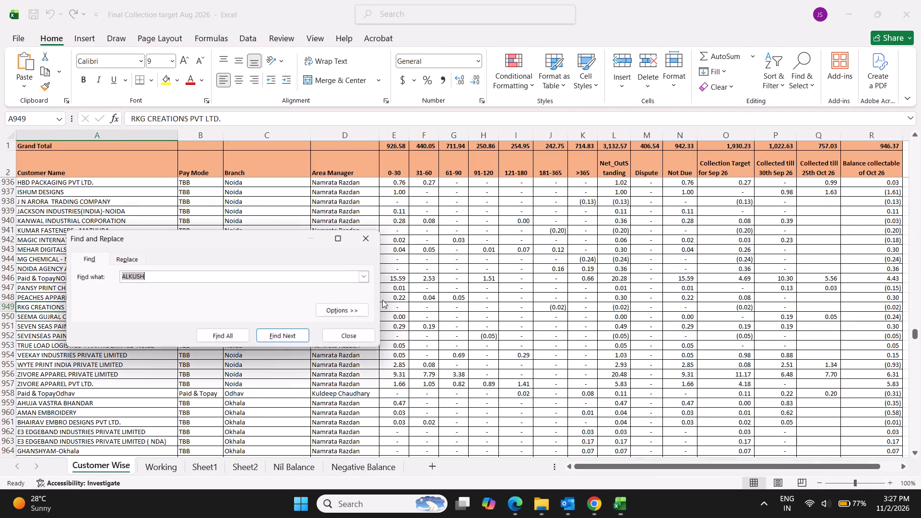
text(haridwar)
key(Return)
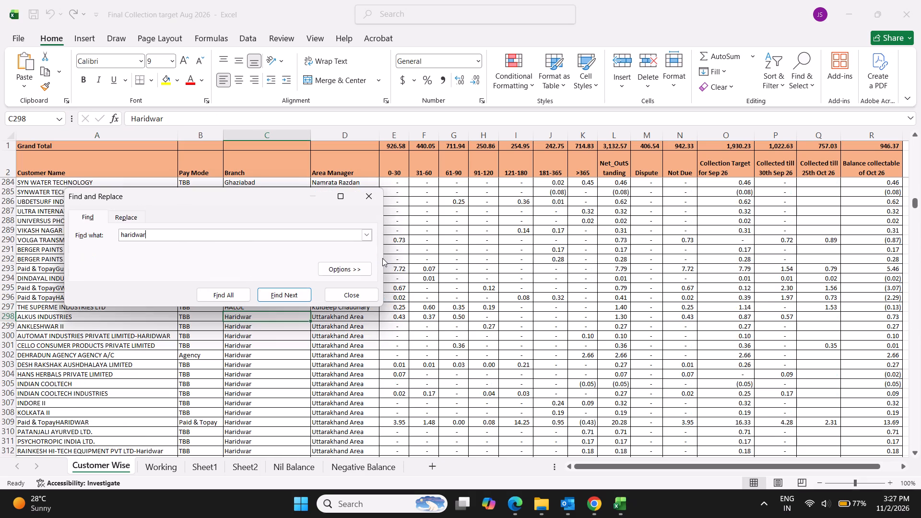
key(Escape)
Copy customer name ALKUS INDUSTRIES into both category columns of the Haridwar receipts in rows 4861 and 4862 of Collection report Oct 2026.
click(97, 318)
key(ctrl+c)
key(alt+Tab)
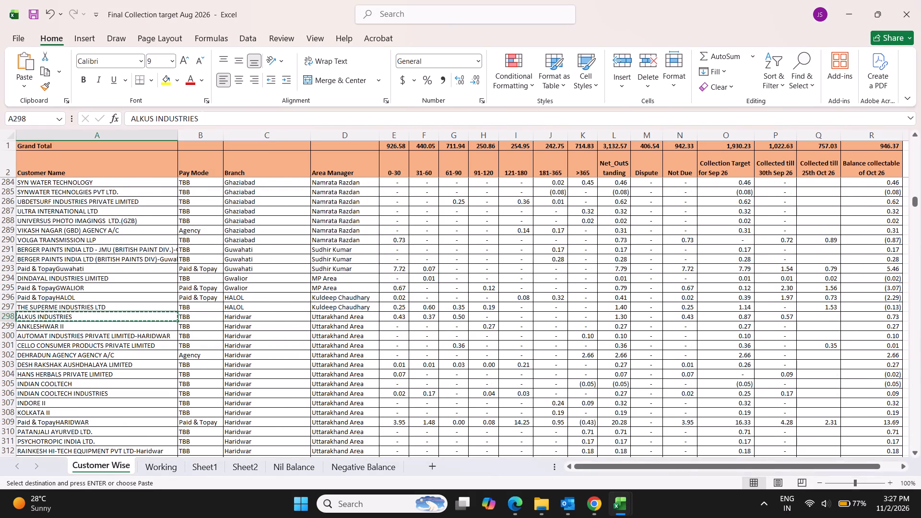
click(496, 256)
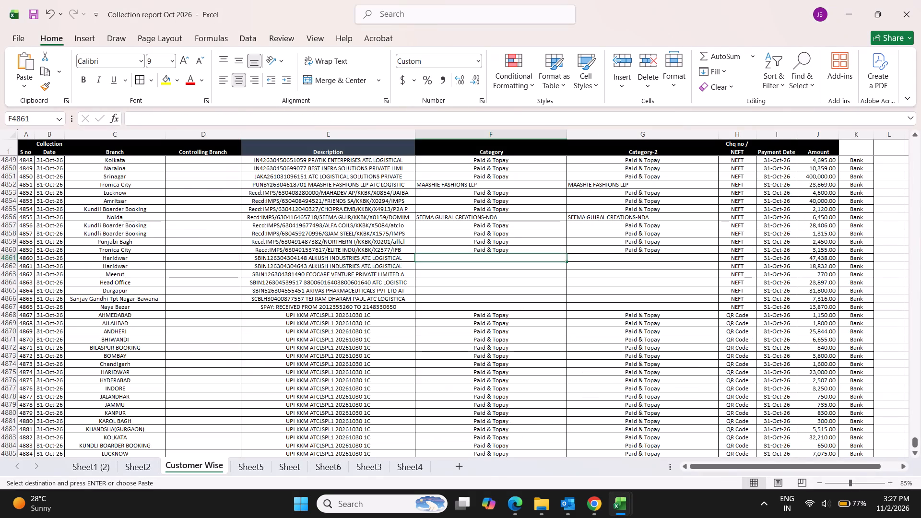
drag(494, 257, 601, 267)
key(ctrl+v)
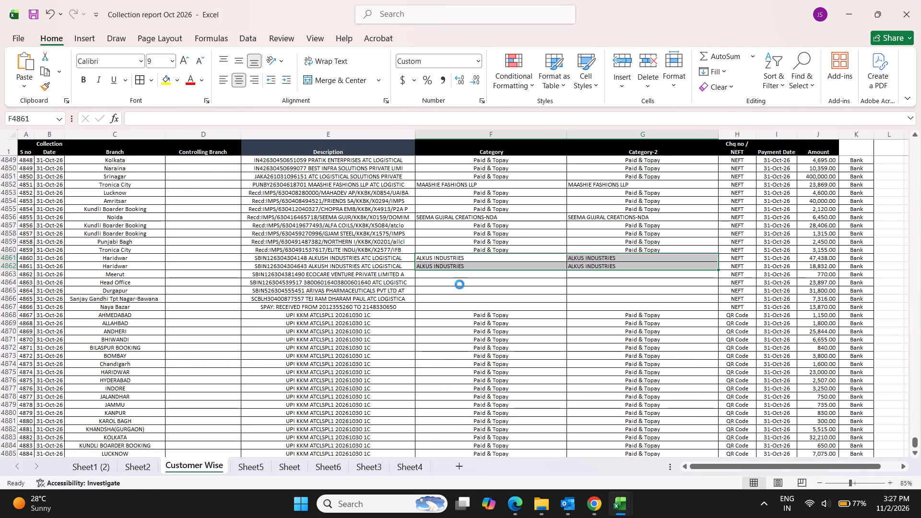
Search Final Collection target Aug 2026 for the branch meerut to check the customer of the receipt in row 4863.
click(345, 265)
click(334, 280)
key(alt+Tab)
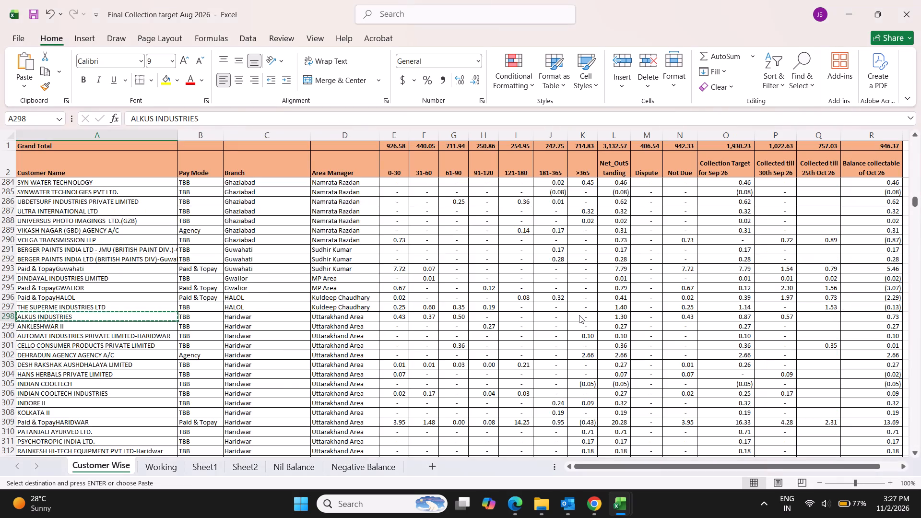
key(ctrl+f)
text(meerut)
key(Return)
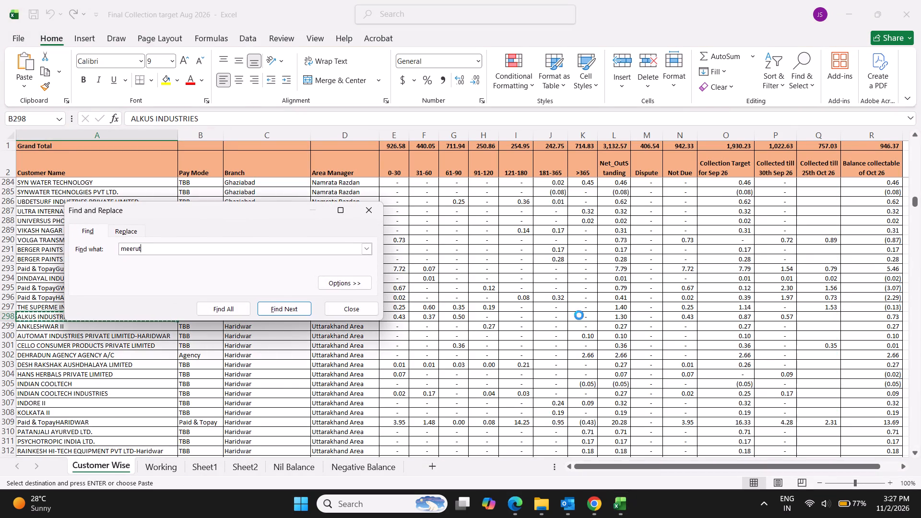
key(Escape)
Copy the Paid & Topay pair from row 4860 into the Meerut and Head Office receipts in rows 4863 and 4864 of Collection report Oct 2026.
key(alt+Tab)
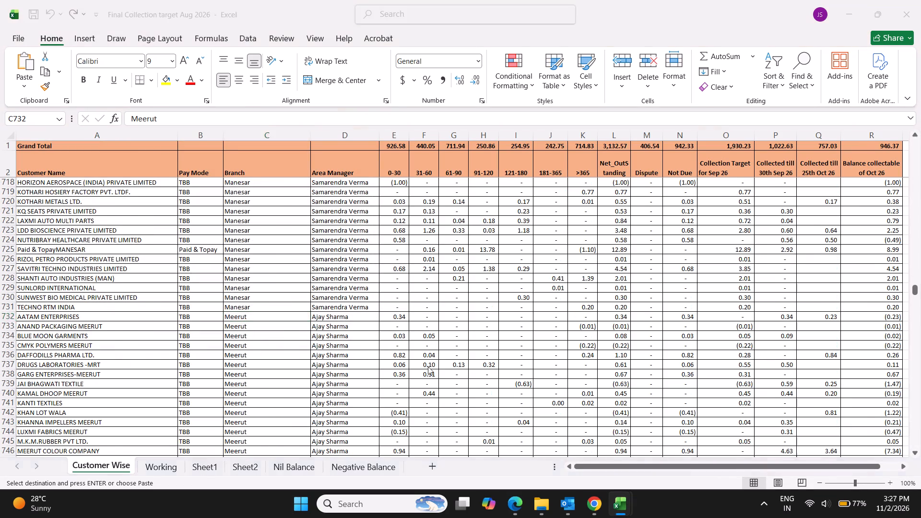
drag(507, 249, 639, 246)
key(ctrl+c)
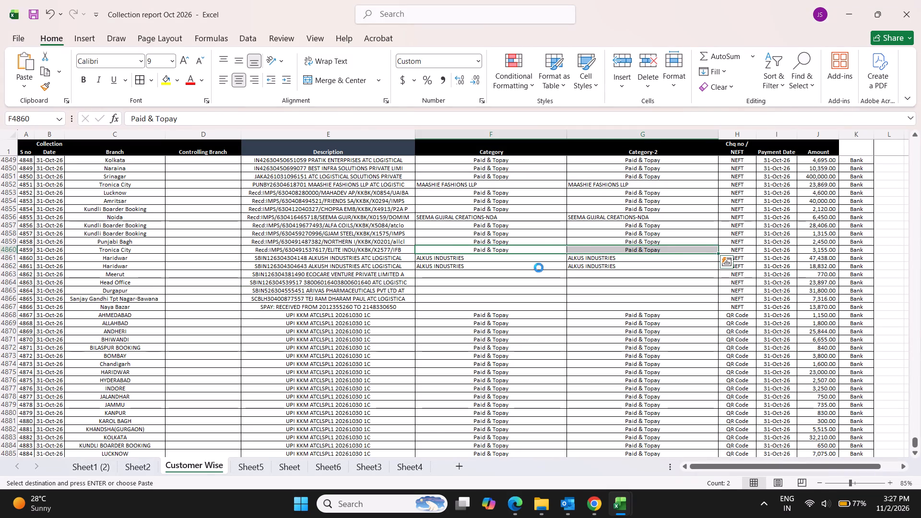
click(507, 273)
key(ctrl+v)
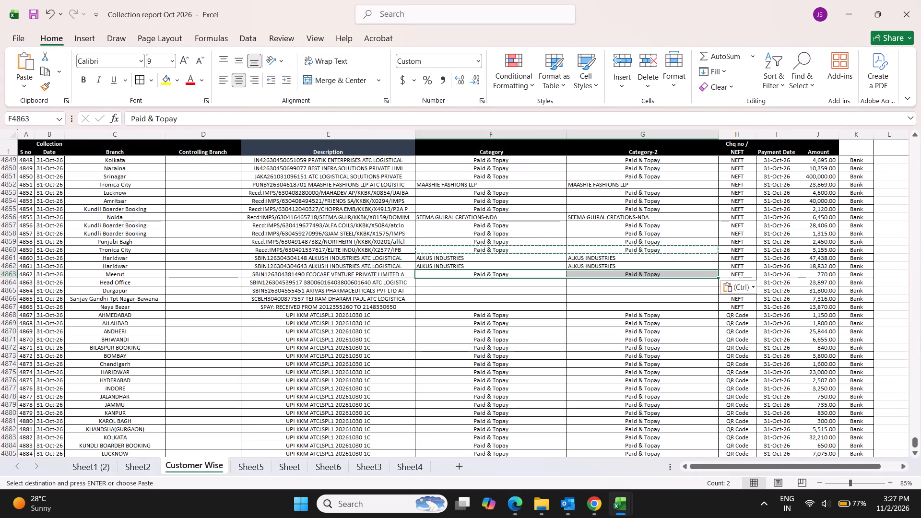
click(465, 284)
key(ctrl+v)
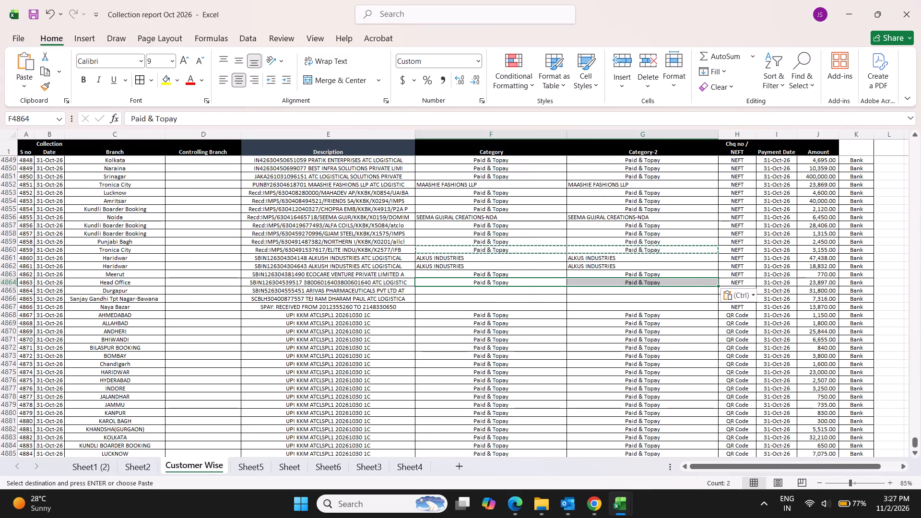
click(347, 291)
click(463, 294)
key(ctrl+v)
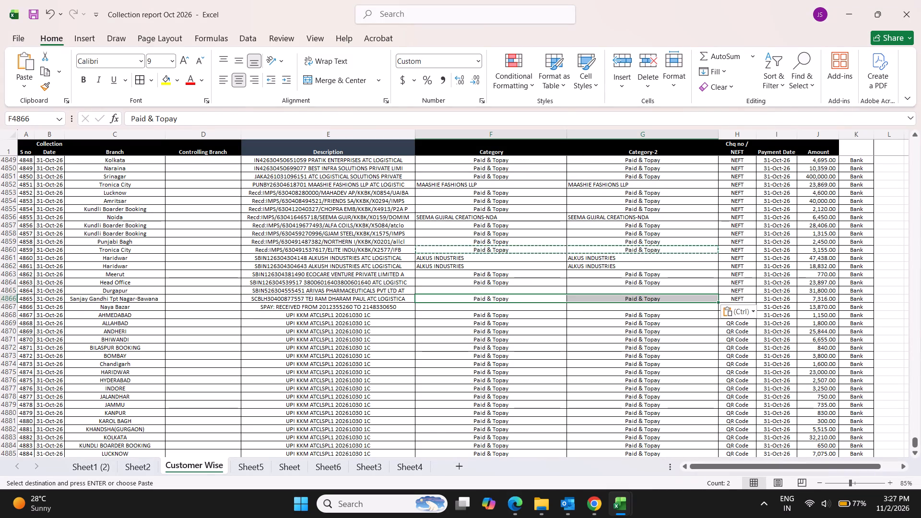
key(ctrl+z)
Paste the copied Paid & Topay pair into both category columns of the Durgapur receipt in row 4865.
click(485, 292)
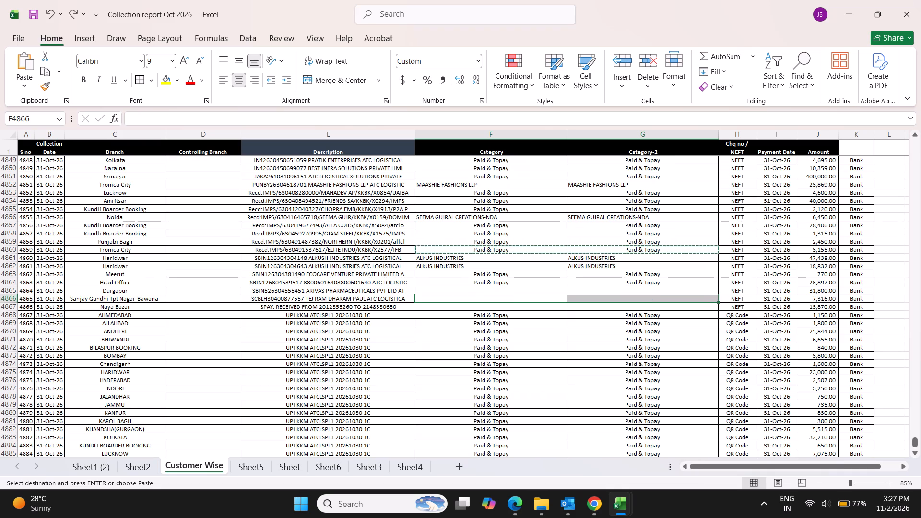
key(ctrl+v)
click(440, 297)
key(alt+Tab)
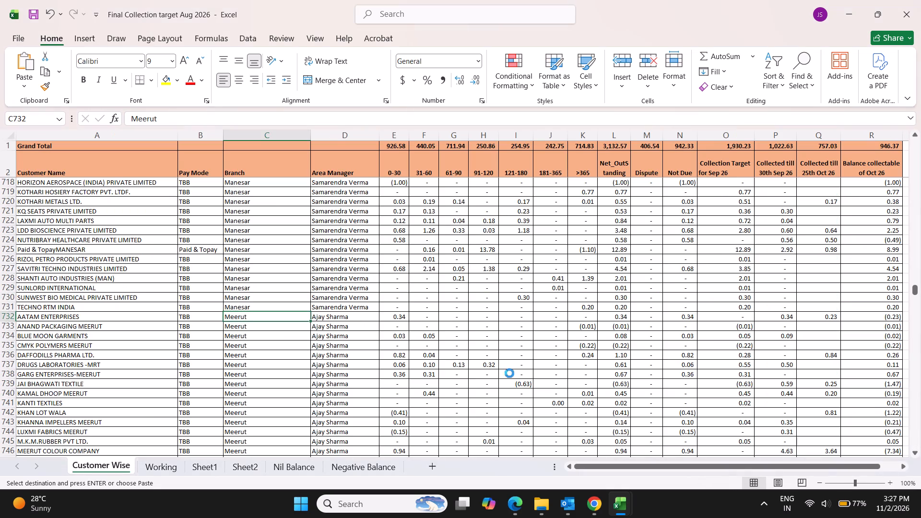
key(ctrl+f)
text(tejram)
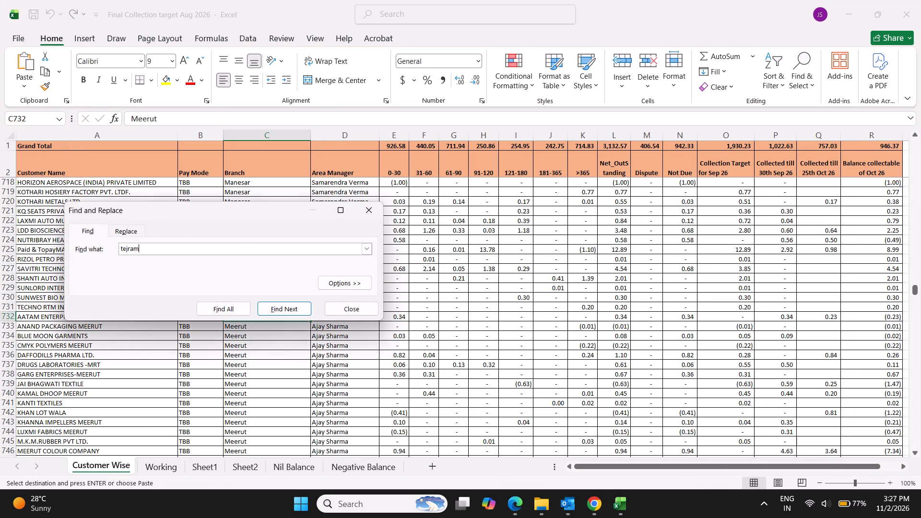
key(Return)
key(Return)
key(Escape)
key(Escape)
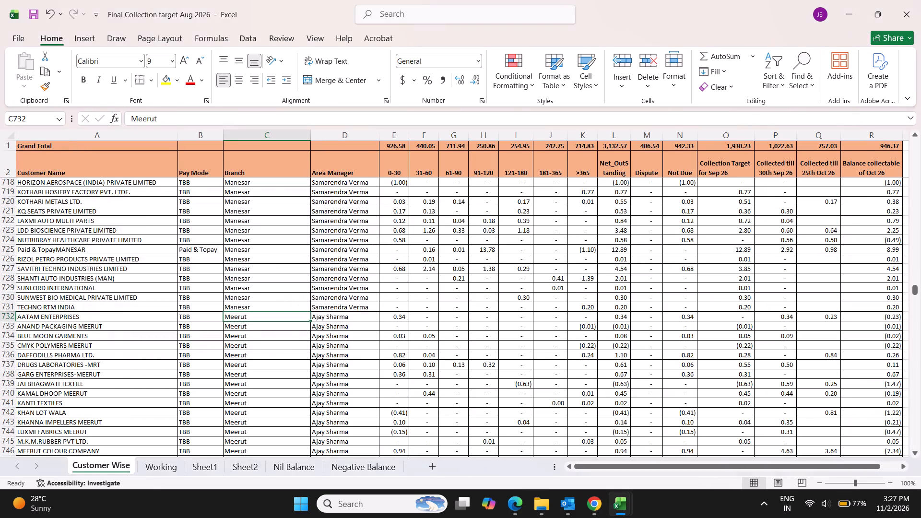
Fill Paid & Topay down both category columns of rows 4866 and 4867, Sanjay Gandhi Tpt Nagar-Bawana and Naya Bazar, in Collection report Oct 2026.
key(alt+Tab)
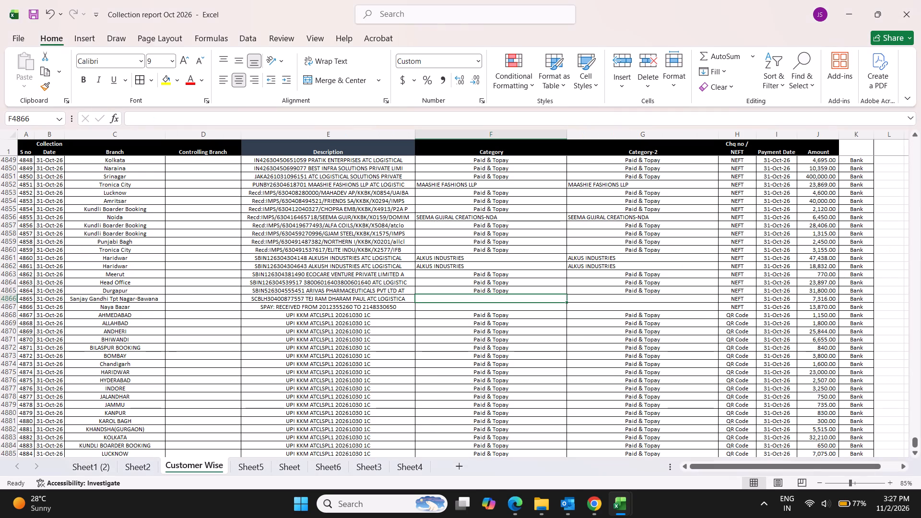
key(shift+Right)
key(ctrl+d)
key(Down)
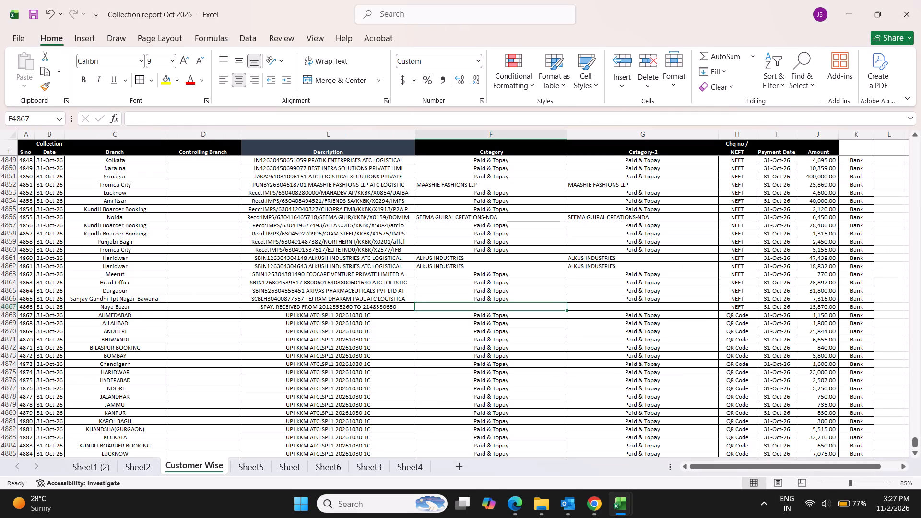
key(shift+Right)
key(ctrl+d)
key(Down)
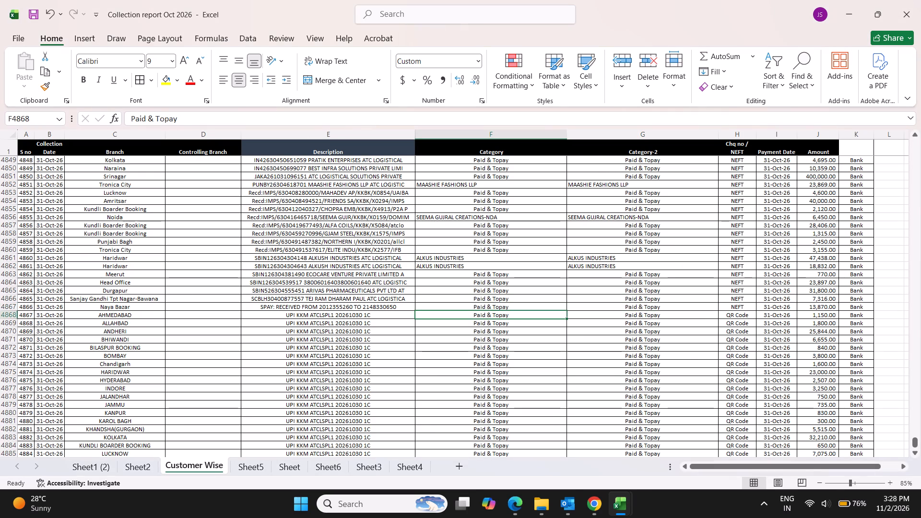
Centre-align the entire Category and Category-2 columns.
drag(505, 134, 602, 132)
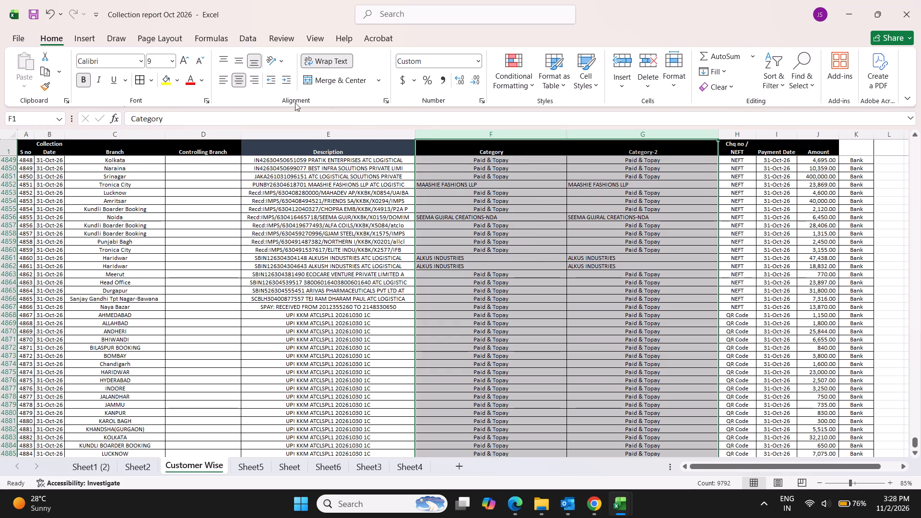
click(236, 78)
click(237, 79)
click(493, 254)
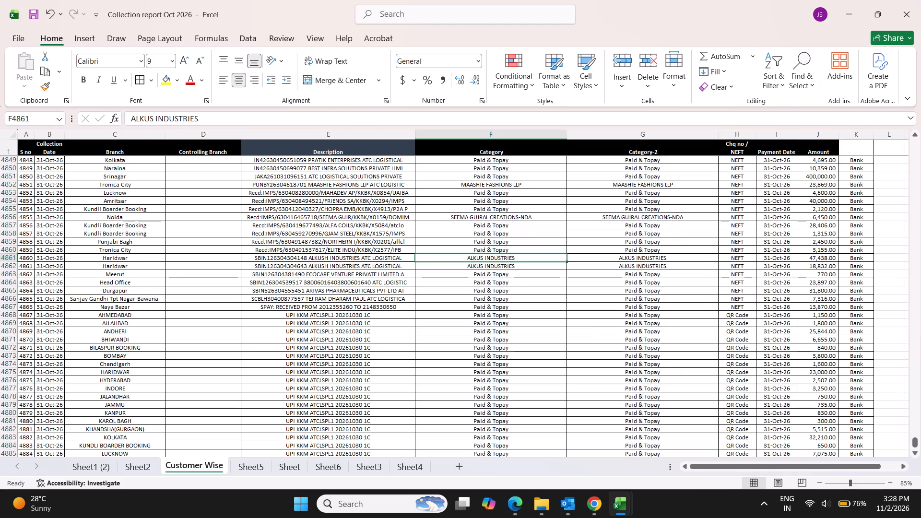
Save the Collection report Oct 2026 workbook.
key(ctrl+s)
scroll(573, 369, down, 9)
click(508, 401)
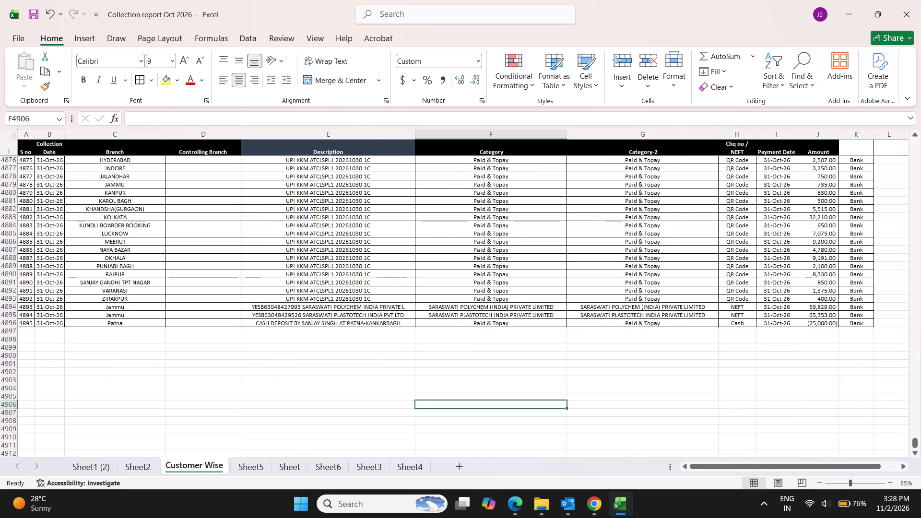
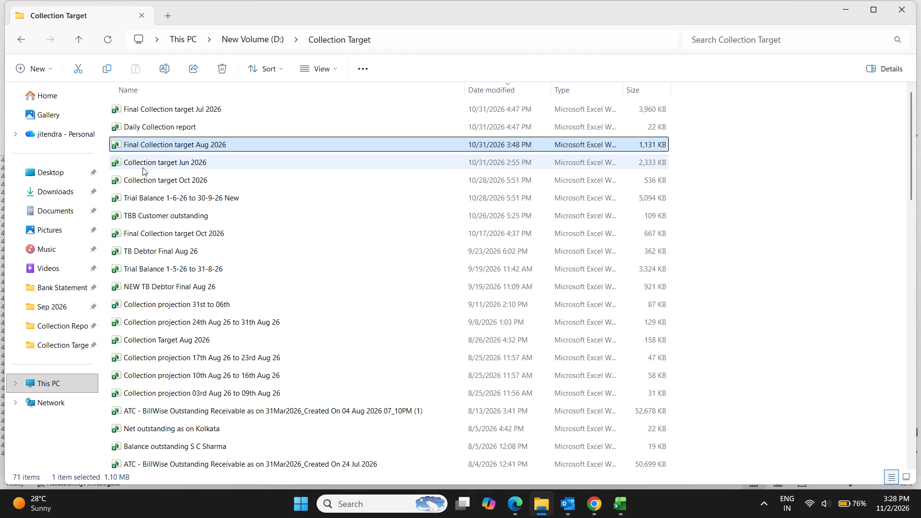
Open the Daily Collection report workbook from the Collection Target folder and update its external links.
double_click(156, 132)
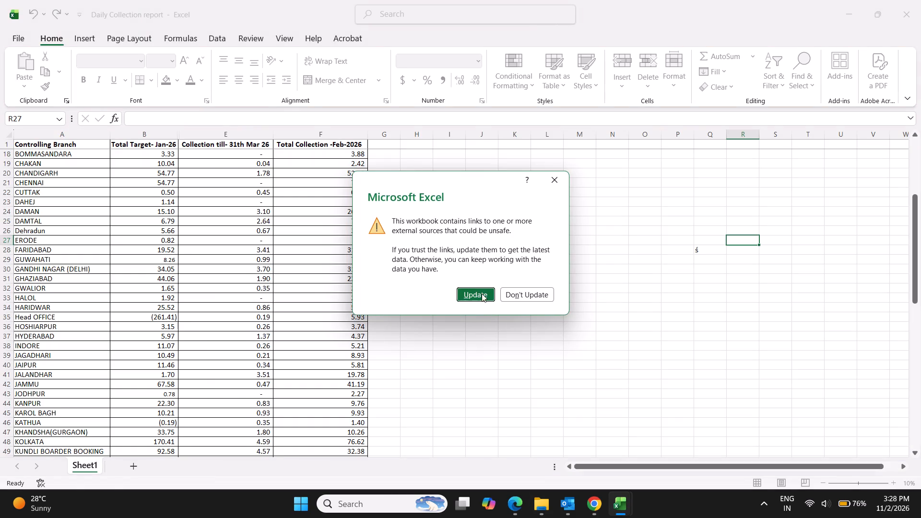
click(482, 294)
In Collection report Oct 2026, enter an exact-match VLOOKUP of C4691 in D4691 against Daily Collection report Sheet1 $A$2:$A$90, column 1.
key(alt+Tab)
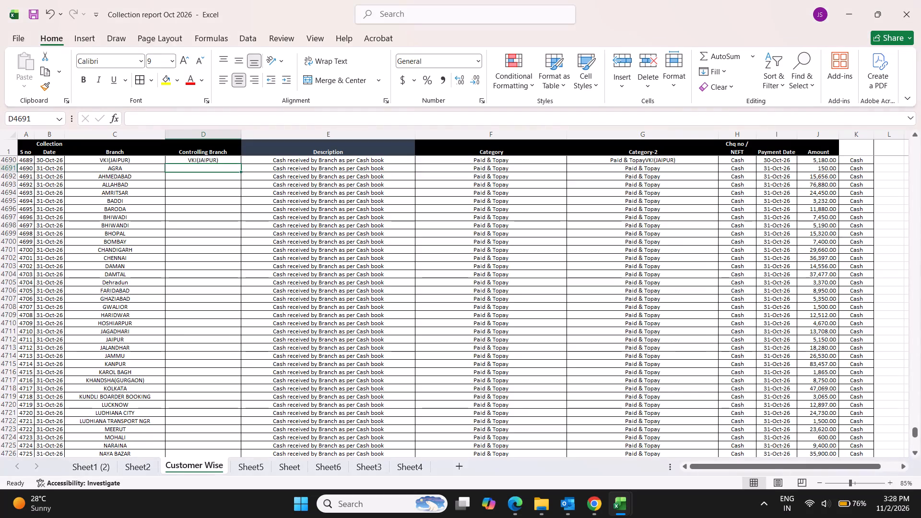
click(180, 268)
click(212, 170)
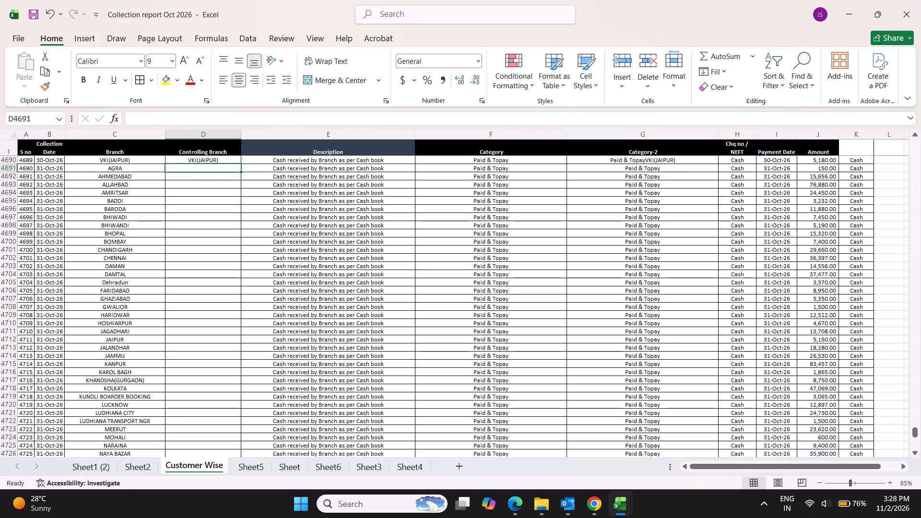
text(=vlookup()
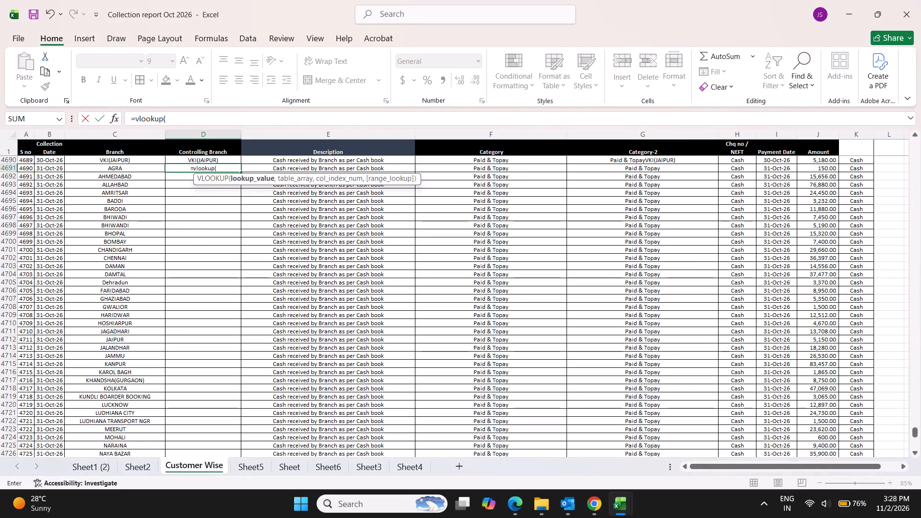
key(Left)
key(comma)
key(alt+Tab)
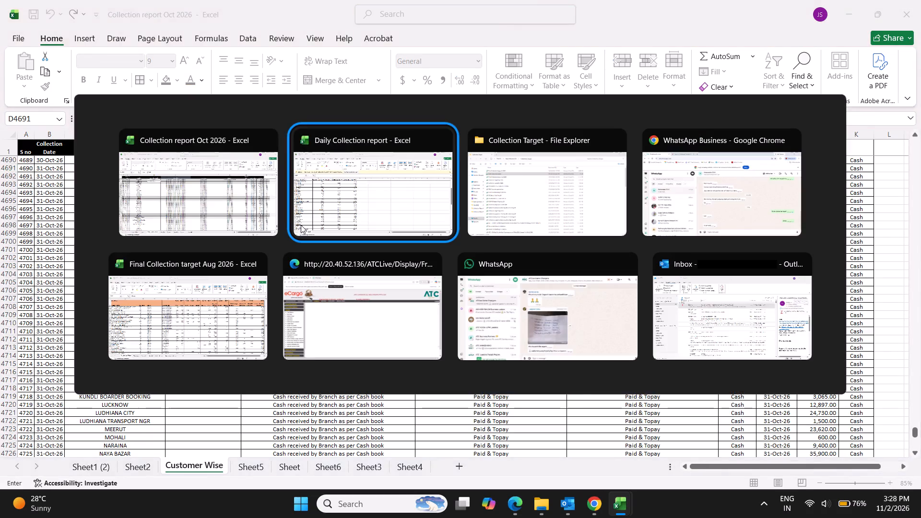
click(37, 264)
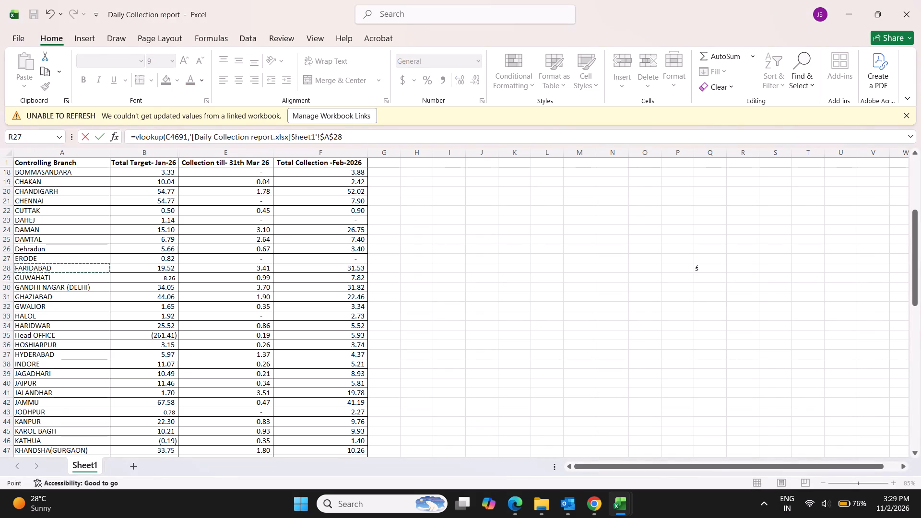
key(ctrl+Up)
key(Down)
key(ctrl+shift+Down)
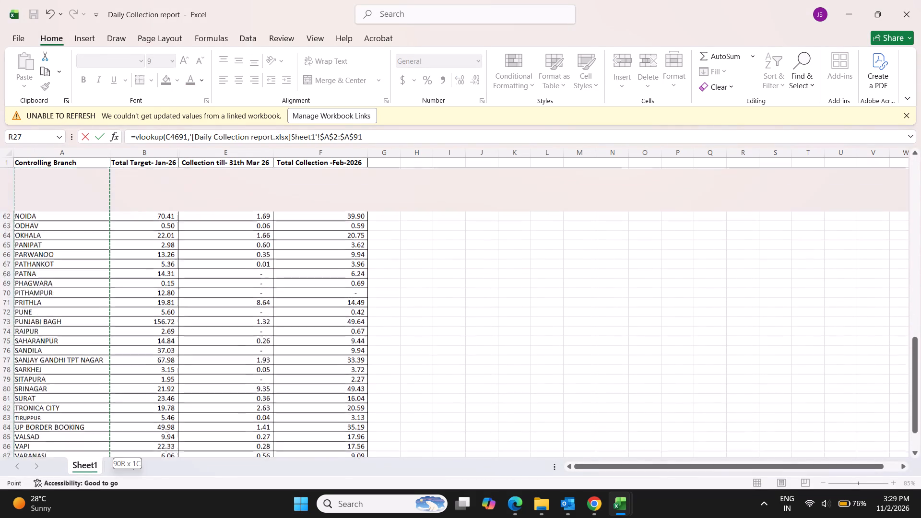
key(shift+Up)
text(,1,0)
key(Return)
Copy the D4691 lookup formula down the Controlling Branch column to the last receipt, row 4896.
key(Up)
key(ctrl+c)
key(Left)
key(ctrl+Down)
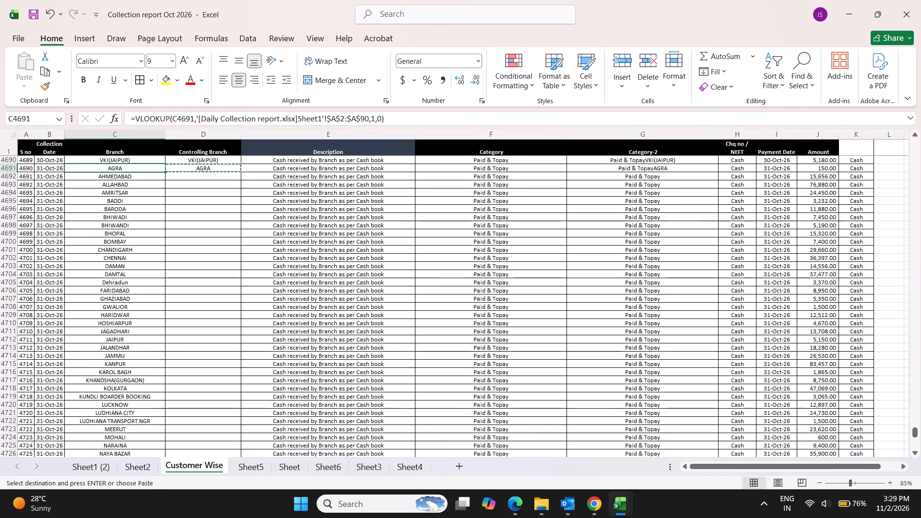
key(Down)
key(Up)
key(Right)
key(ctrl+shift+Up)
key(Return)
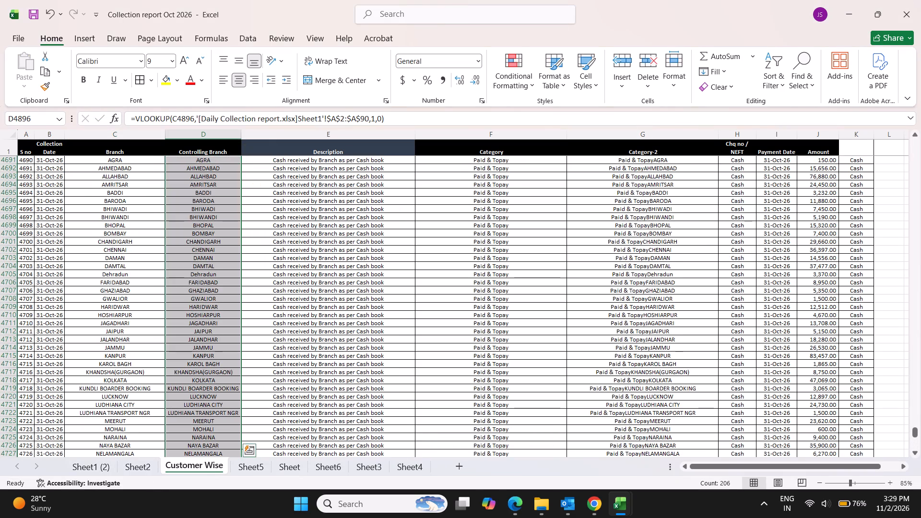
Enter AMRITSAR as the controlling branch of the Amritsar-Batala receipt in row 4749.
click(207, 295)
scroll(285, 347, up, 4)
scroll(285, 347, down, 5)
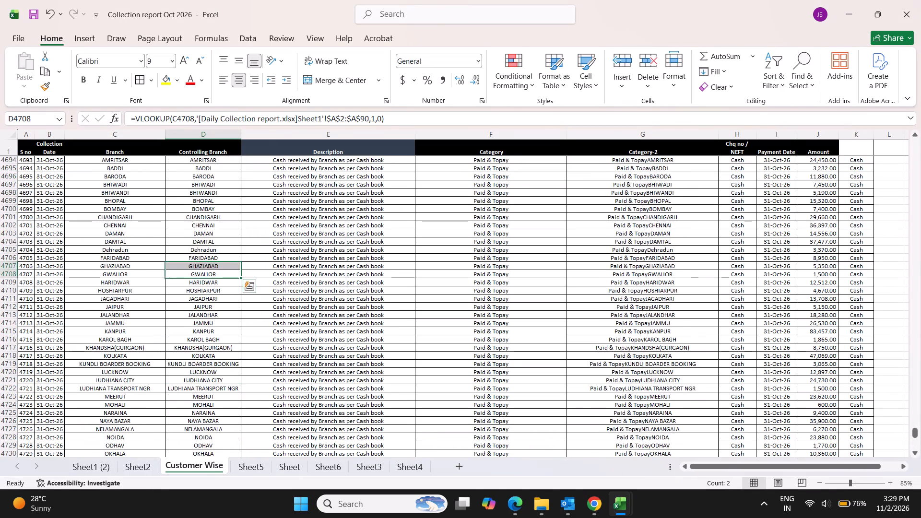
scroll(285, 347, down, 13)
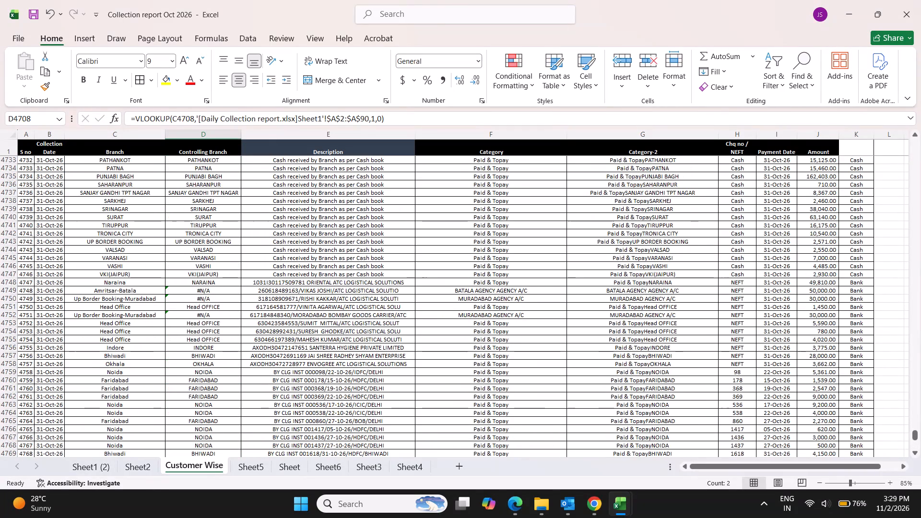
click(198, 288)
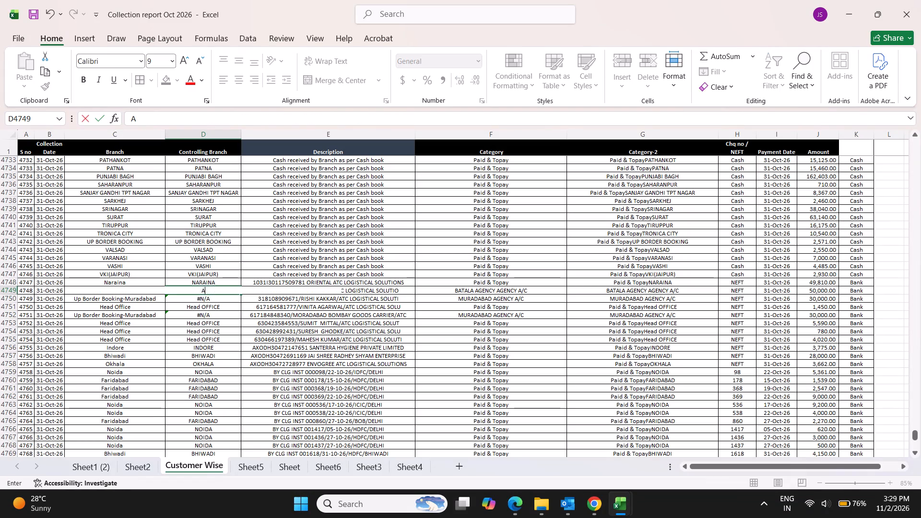
key(Return)
key(Up)
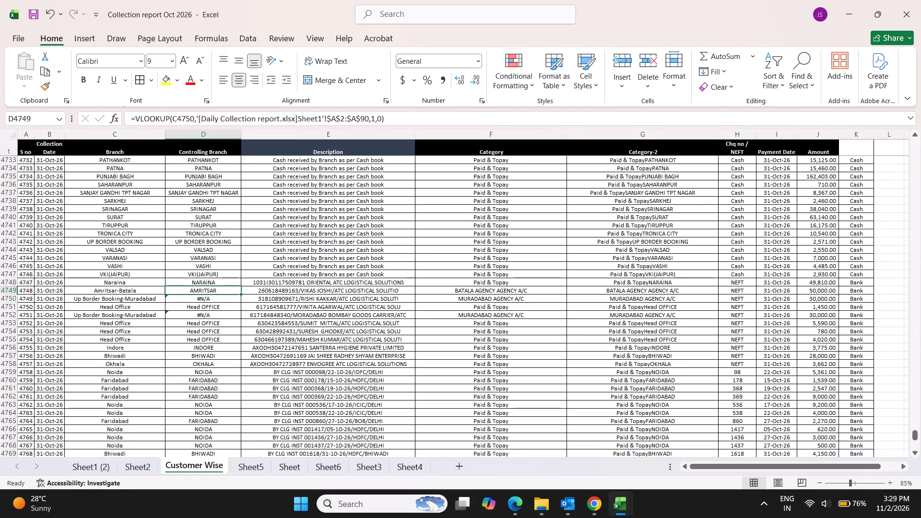
Enter UP BORDER BOOKING as controlling branch for the Up Border Booking-Muradabad rows 4750 and 4752 and the UPBtransit rows 4777 and 4778.
key(Down)
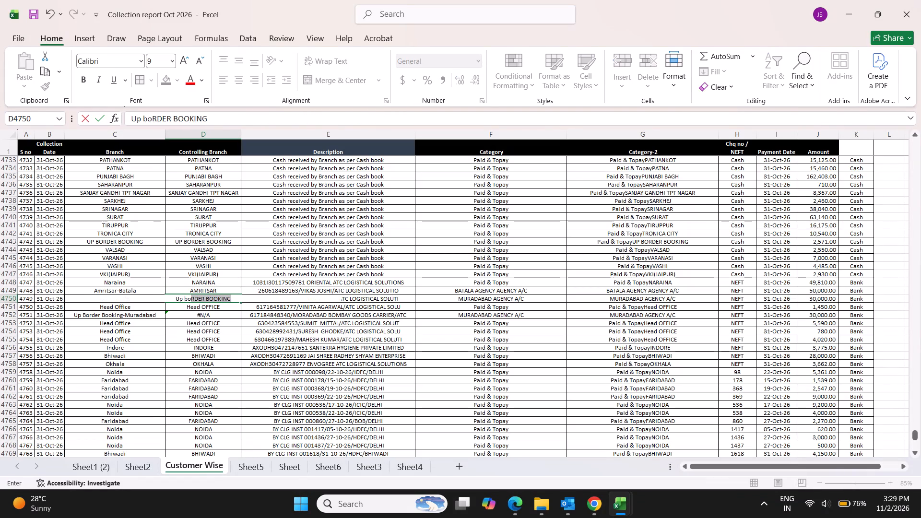
key(Return)
key(Return)
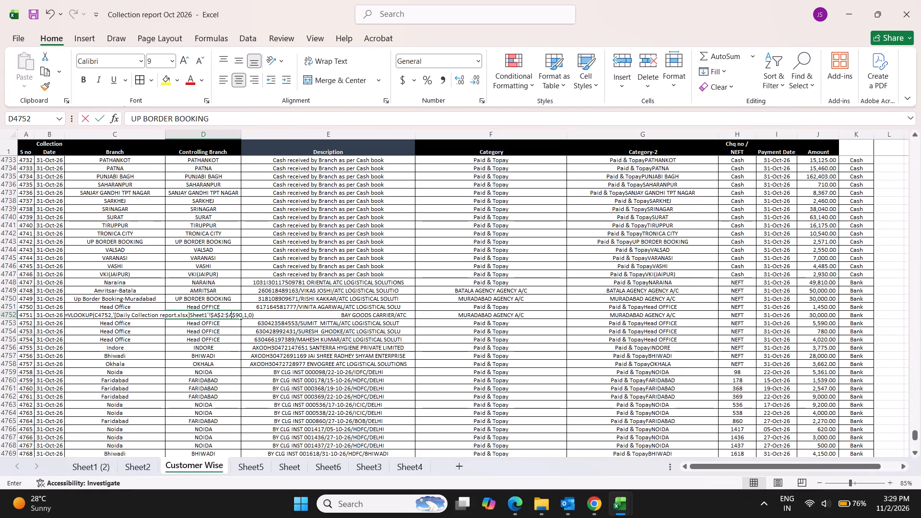
key(Return)
scroll(255, 359, down, 4)
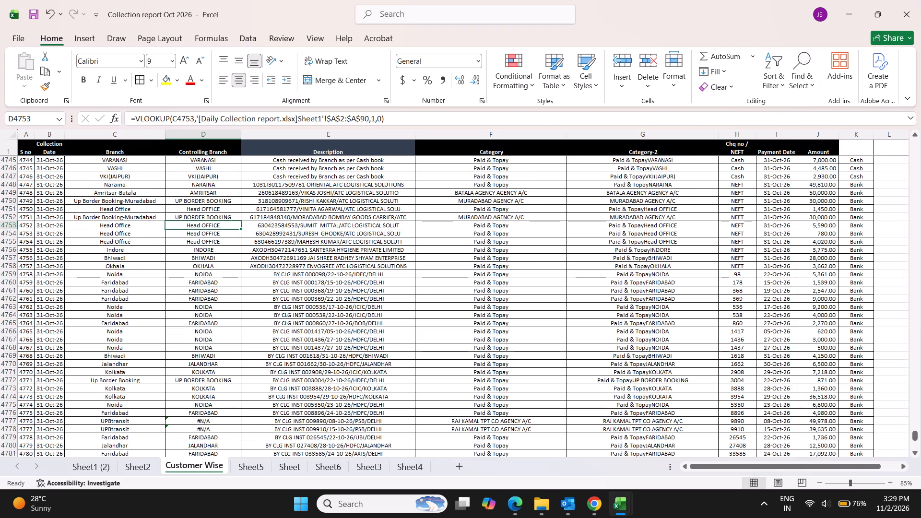
scroll(245, 365, down, 5)
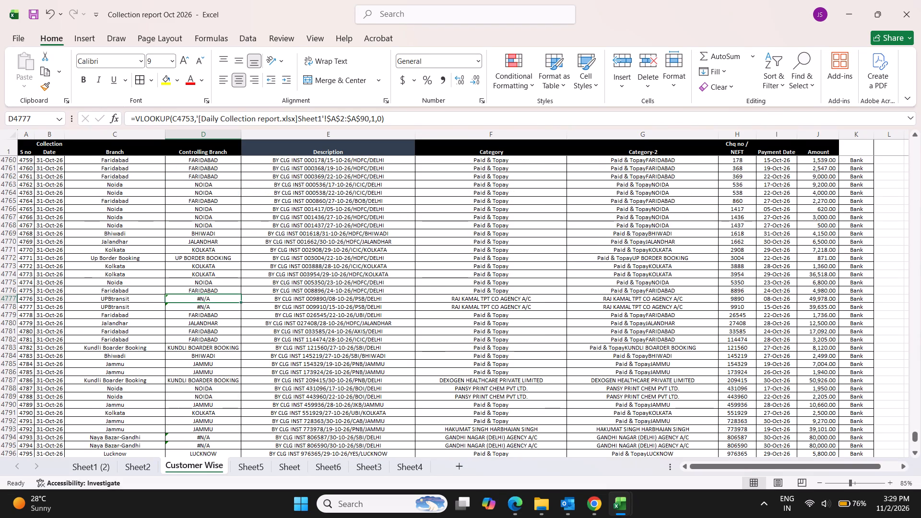
key(Return)
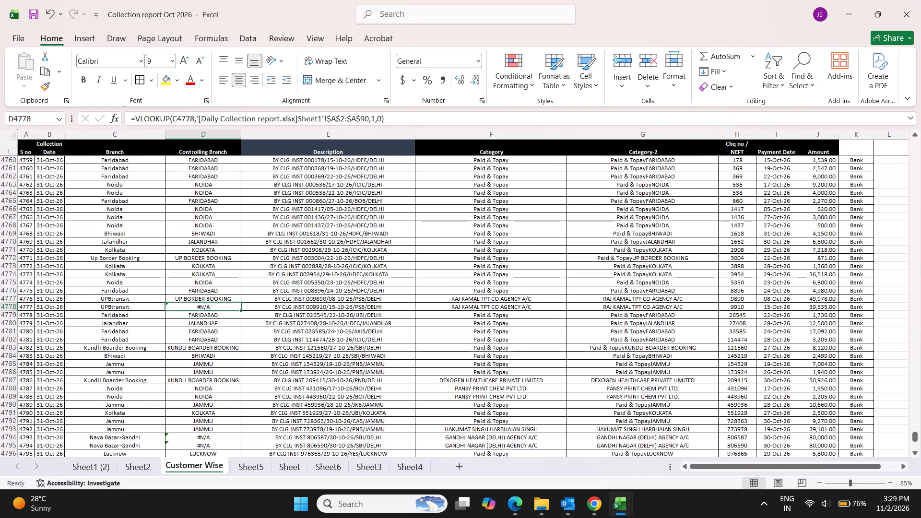
key(ctrl+d)
key(Down)
Copy GANDHI NAGAR (DELHI) from Daily Collection report into the controlling branch of the Naya Bazar-Gandhi receipts, rows 4794 and 4795.
scroll(252, 318, down, 6)
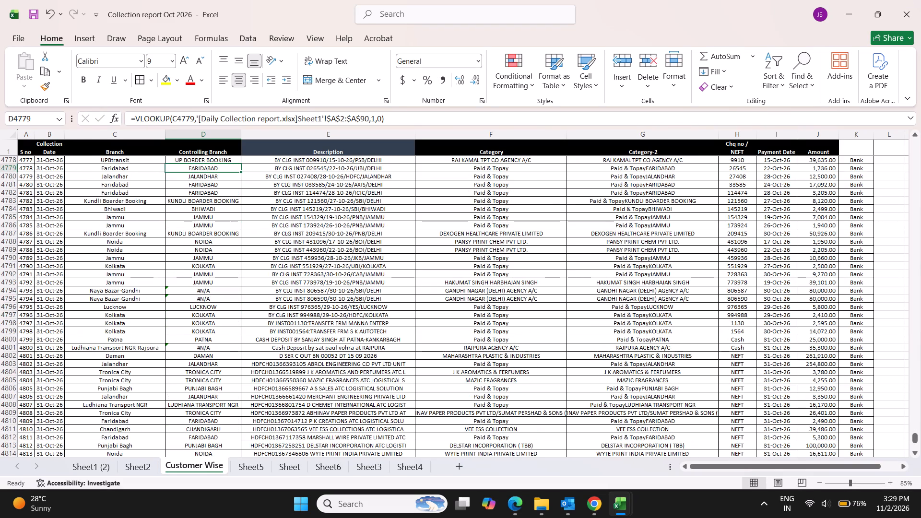
click(201, 289)
key(alt+Tab)
scroll(52, 281, up, 8)
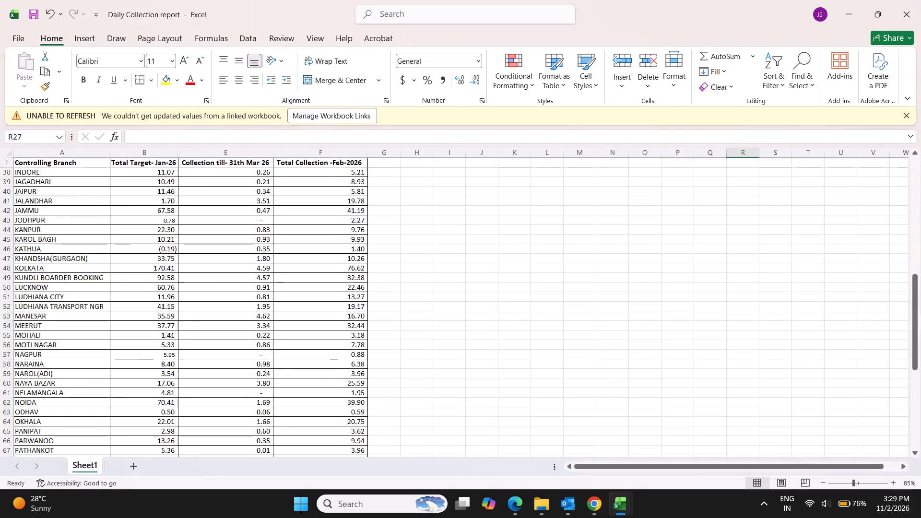
scroll(53, 271, up, 6)
click(59, 270)
key(ctrl+c)
key(alt+Tab)
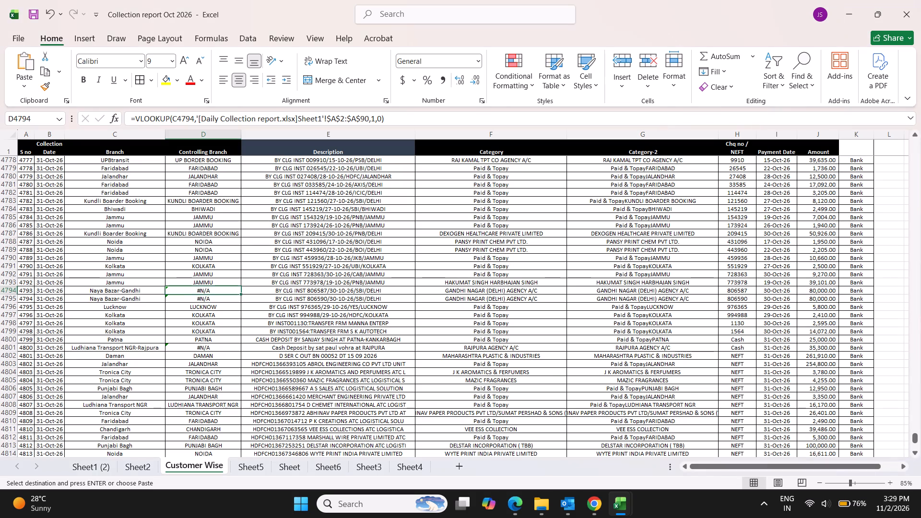
key(ctrl+v)
click(228, 299)
key(ctrl+v)
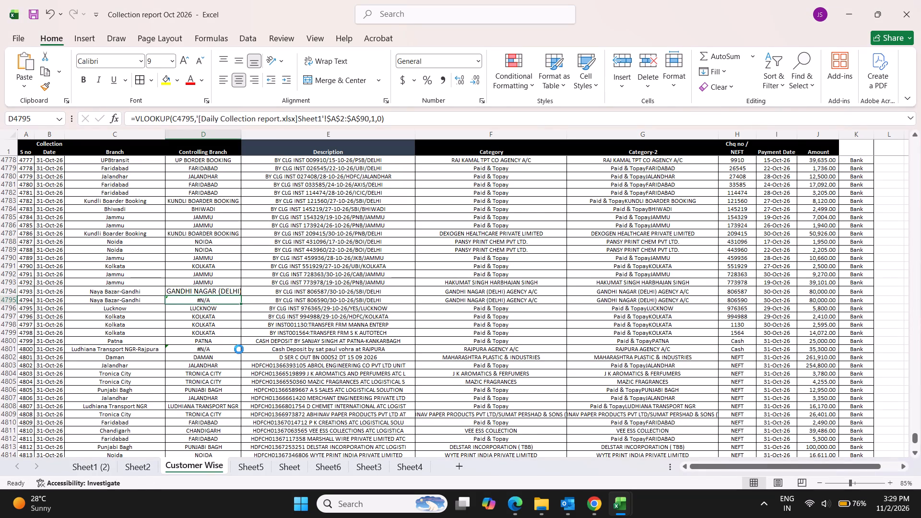
Enter LUDHIANA TRANSPORT NGR as the controlling branch of the Ludhiana Transport NGR-Rajpura receipt in row 4801.
click(225, 352)
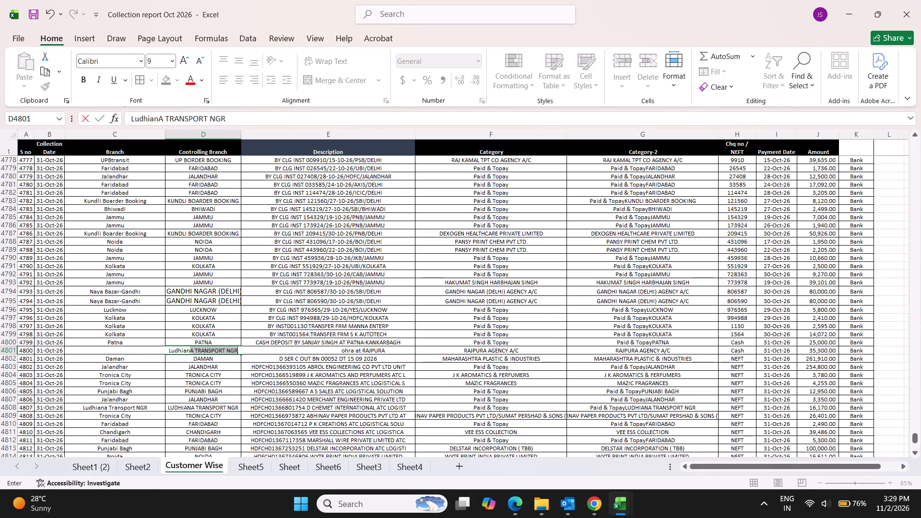
key(Return)
Correct the misspelled branch name of the Prowell Lifesciences receipt in row 4842 to Chennai.
scroll(280, 377, down, 5)
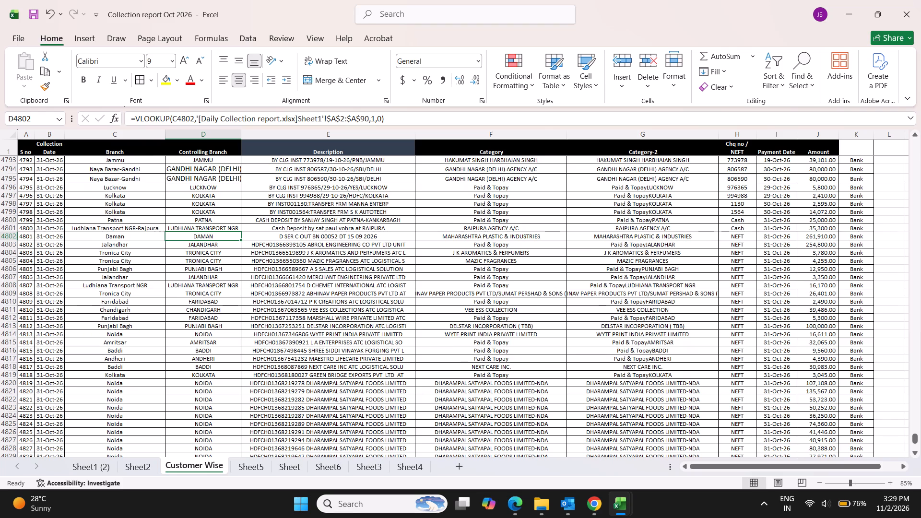
scroll(236, 323, down, 11)
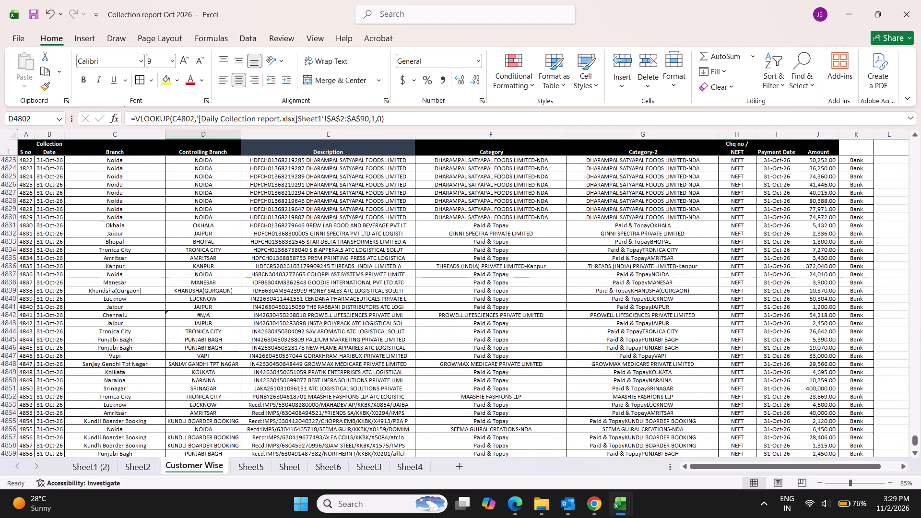
click(220, 292)
click(133, 291)
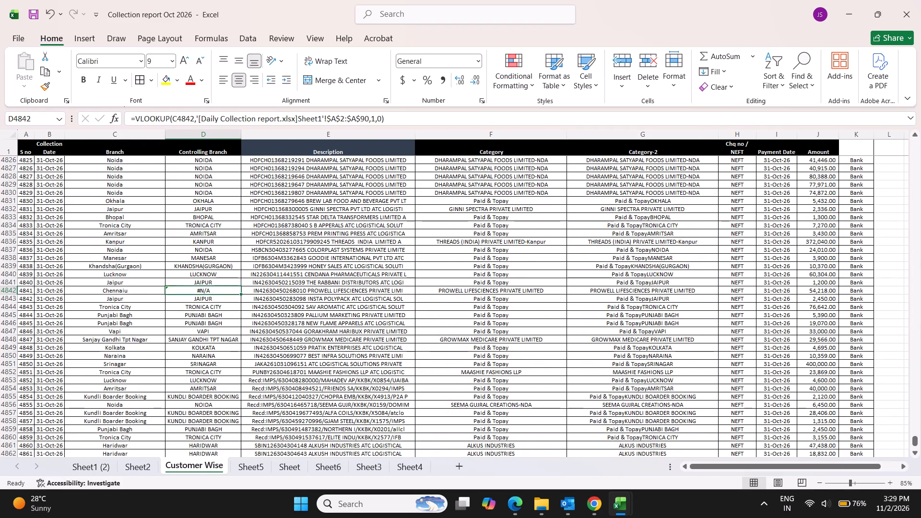
click(139, 289)
click(180, 126)
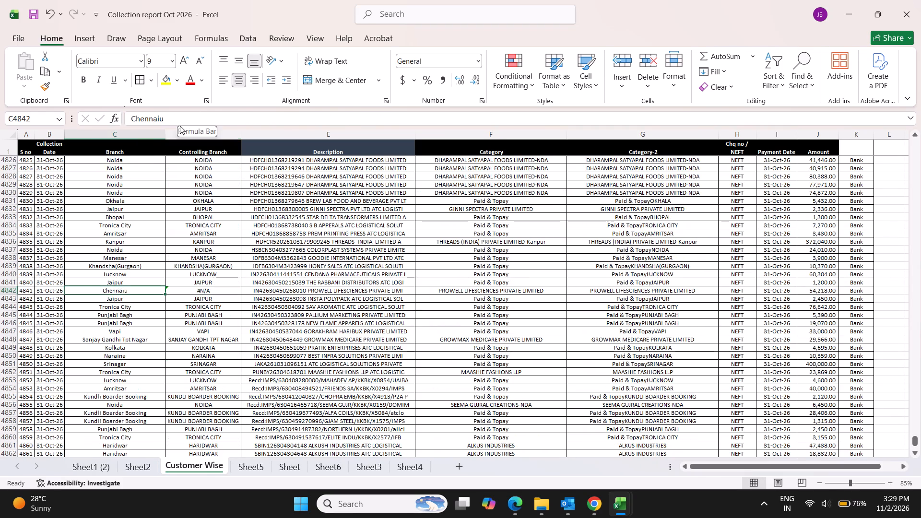
click(181, 116)
key(BackSpace)
key(Return)
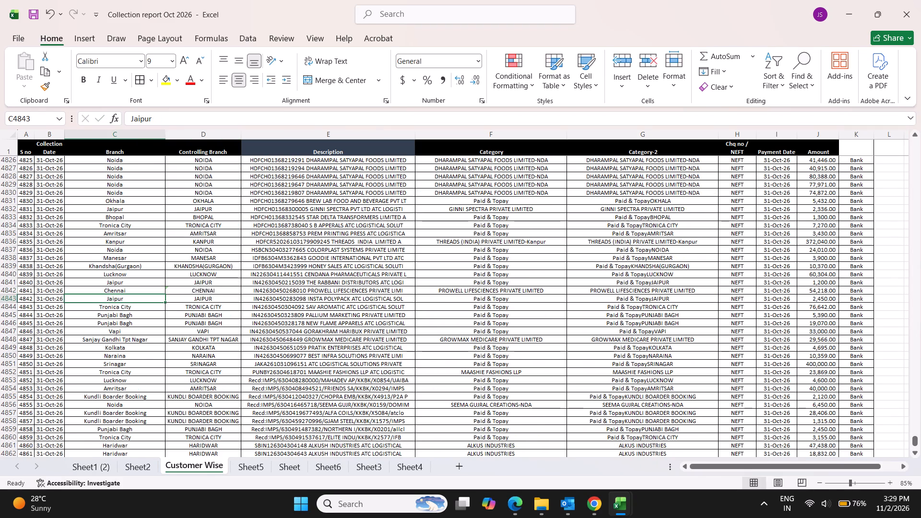
Enter controlling branches KOLKATA for Durgapur in row 4865 and SANJAY GANDHI TPT NAGAR for Sanjay Gandhi Tpt Nagar-Bawana in row 4866.
scroll(277, 312, down, 4)
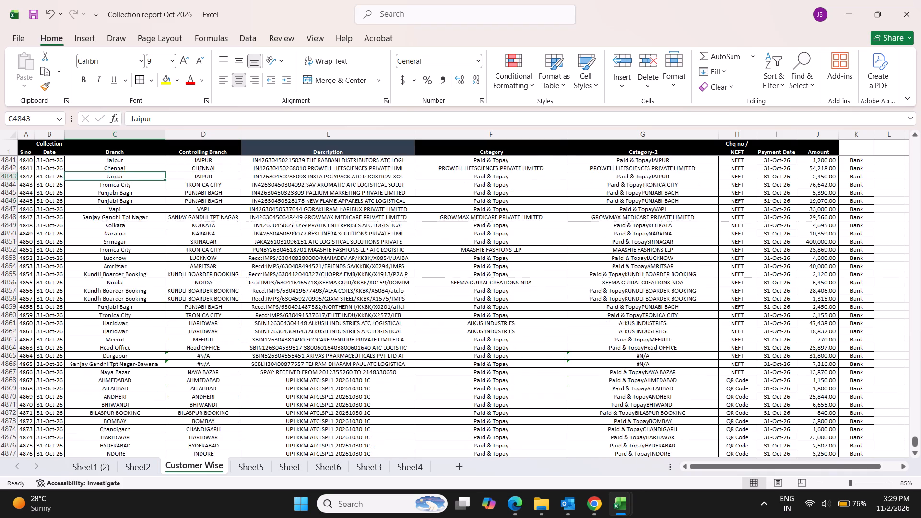
scroll(277, 312, down, 3)
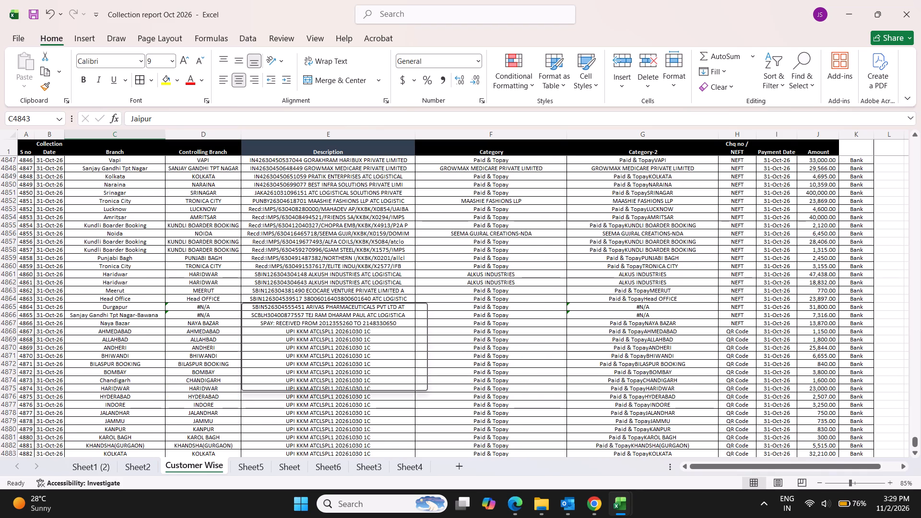
click(227, 307)
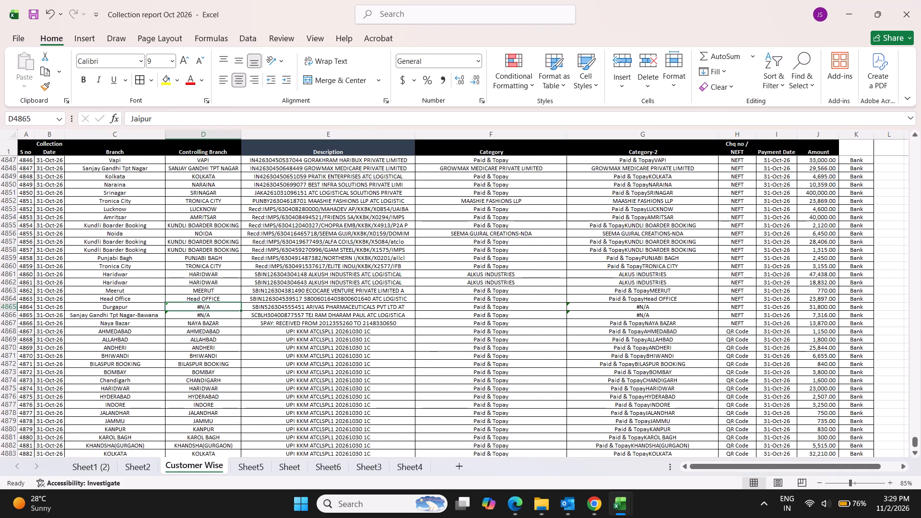
key(Return)
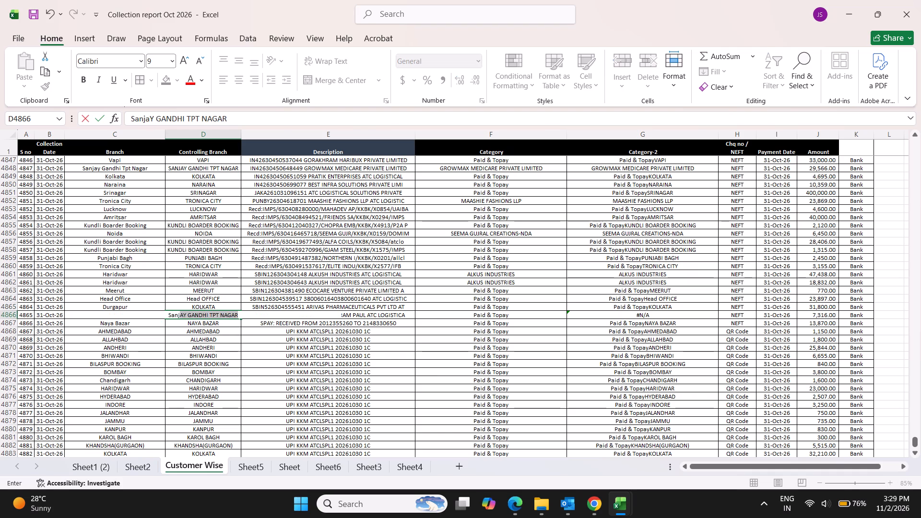
key(Return)
Check the remaining controlling branches down to the last receipt and save the Collection report Oct 2026 workbook.
scroll(273, 358, down, 7)
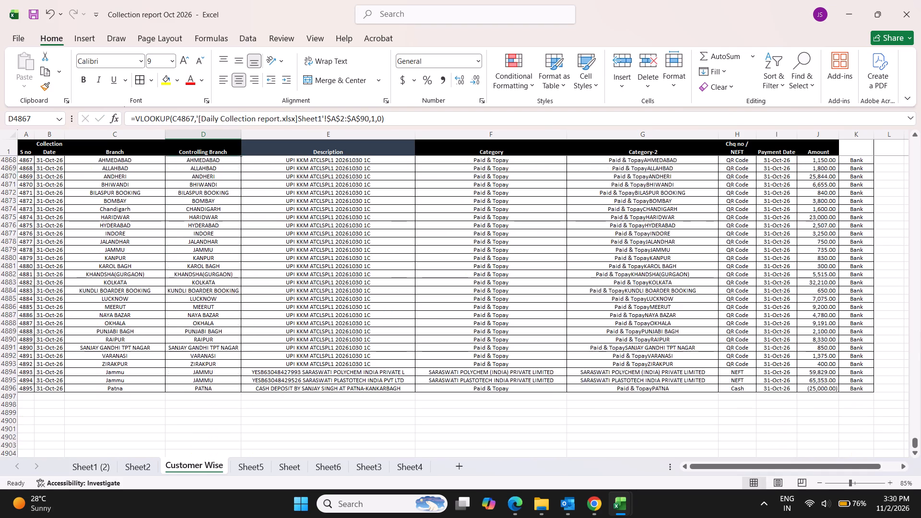
scroll(273, 358, down, 1)
key(ctrl+s)
Refresh the Controlling Branch pivot table on Sheet2.
click(140, 468)
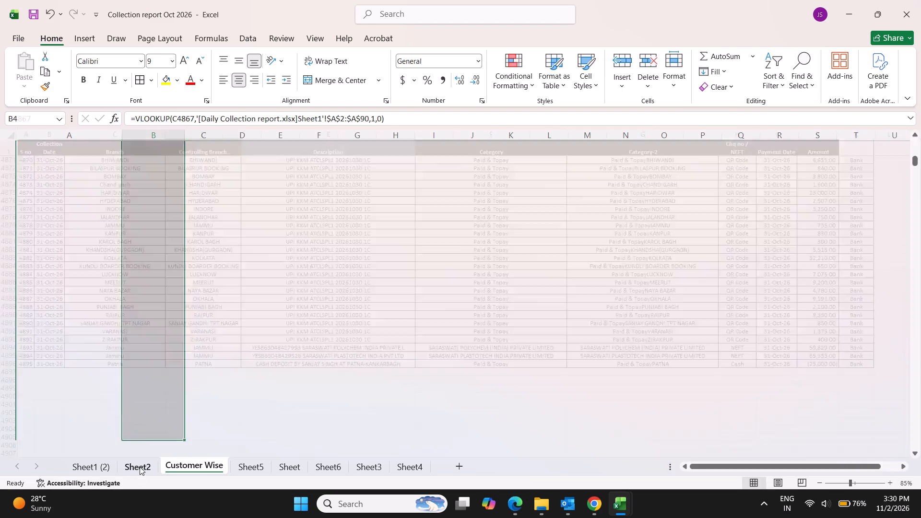
right_click(79, 186)
click(117, 250)
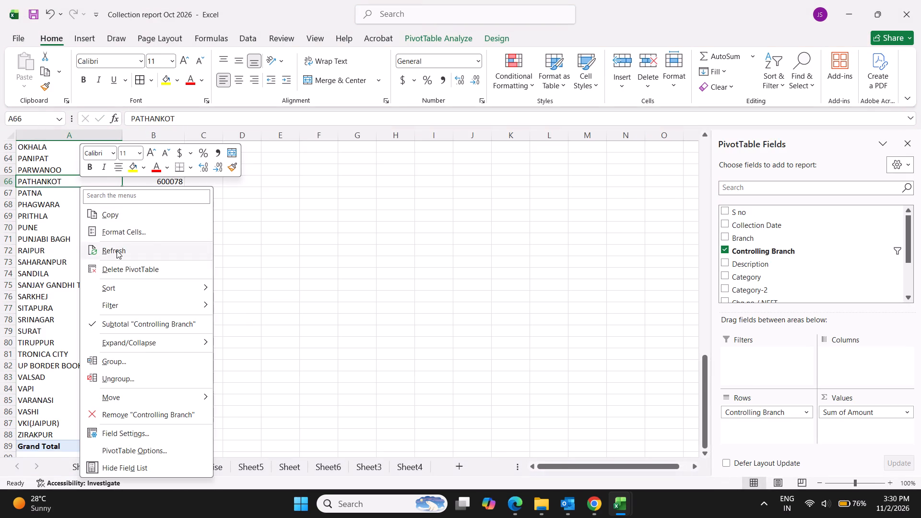
Check the pivot's grand total against the Amount column total on Customer Wise and save the workbook.
scroll(260, 267, down, 3)
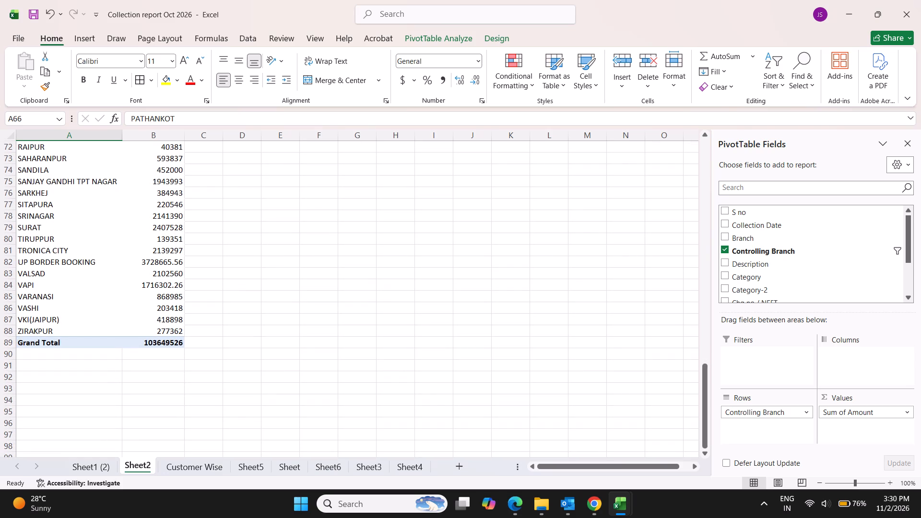
click(206, 466)
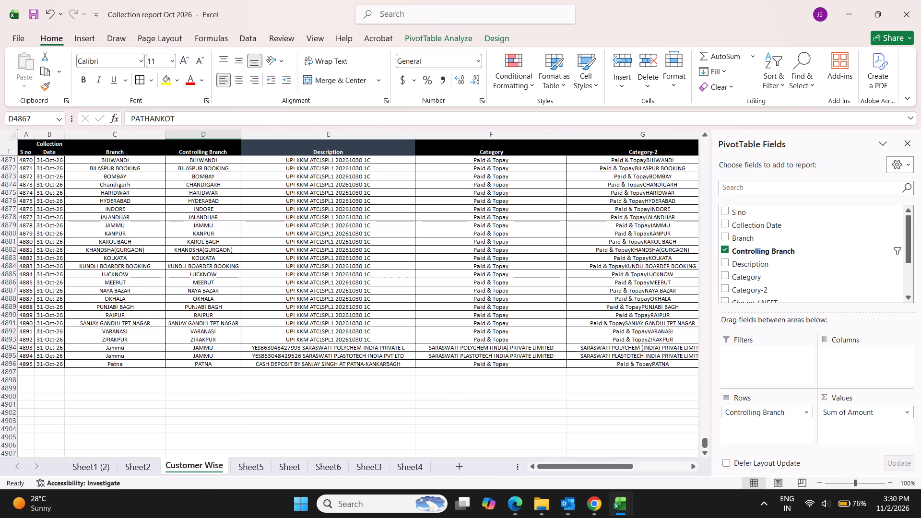
click(827, 134)
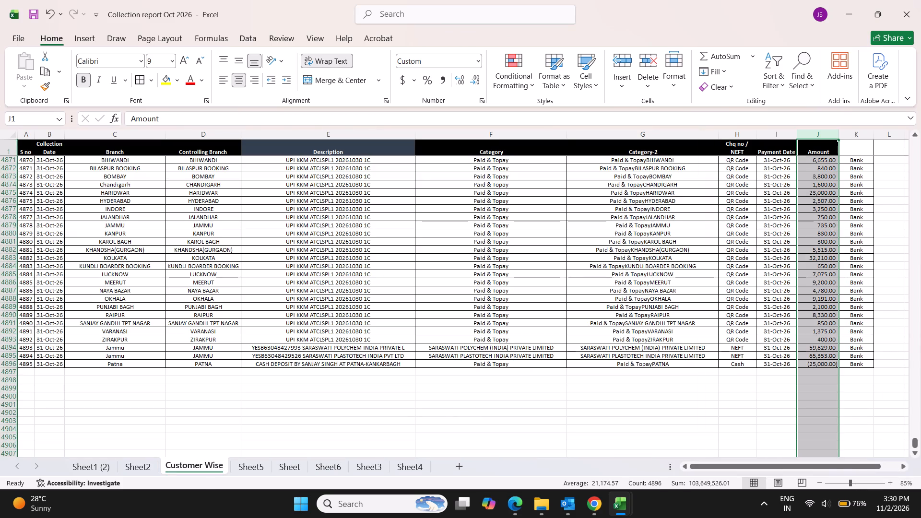
click(393, 325)
key(ctrl+s)
ctrl+drag(273, 400, 222, 421)
Copy the controlling branch names from the Sheet2 pivot, without the grand total, into Sheet4's Controling Branch column starting at B4.
click(144, 463)
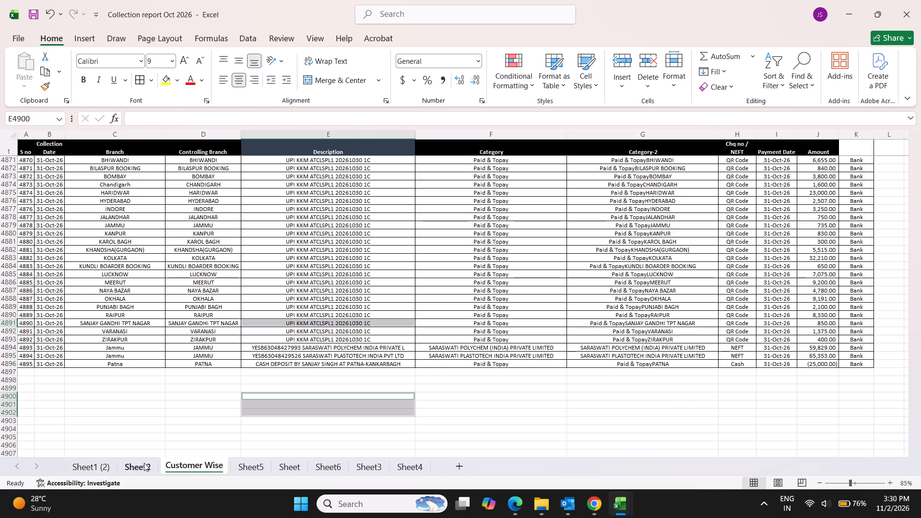
click(384, 368)
click(65, 328)
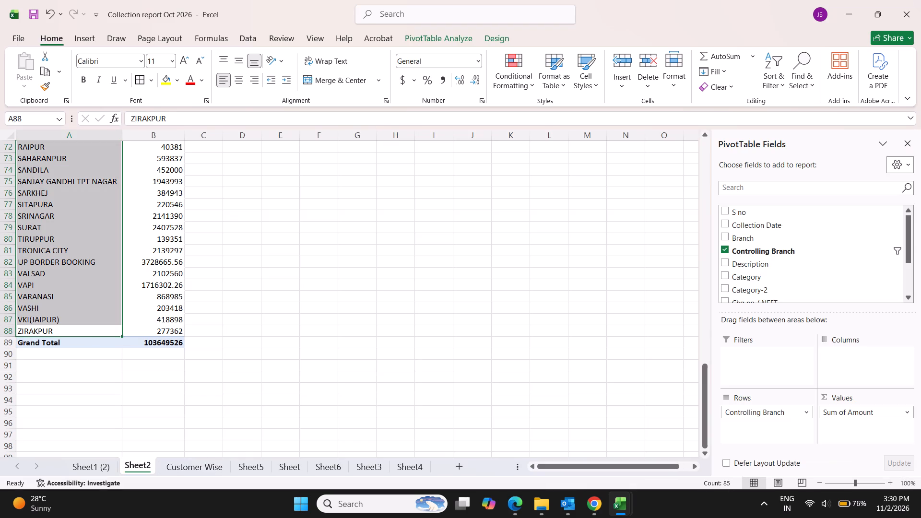
click(59, 330)
key(ctrl+shift+Up)
key(shift+Down)
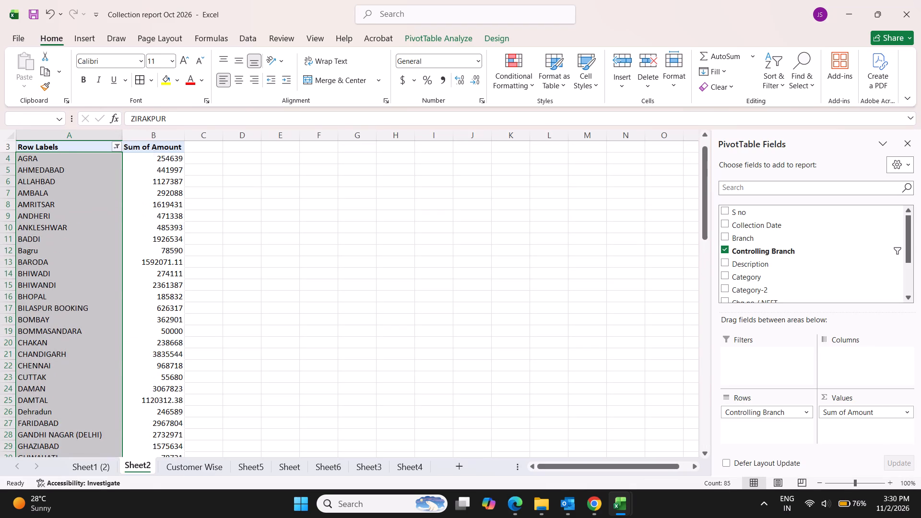
key(ctrl+c)
click(423, 465)
scroll(89, 221, up, 7)
click(91, 219)
key(ctrl+Up)
key(Down)
key(ctrl+v)
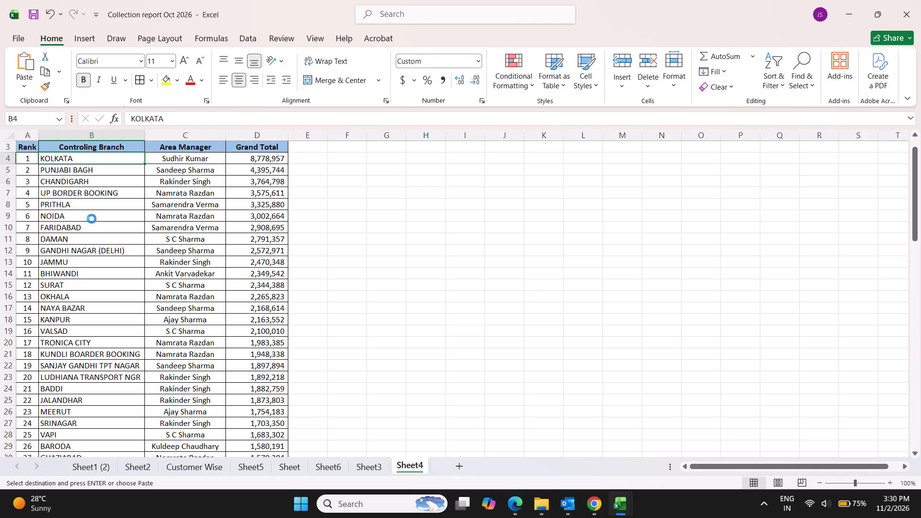
Copy the branch amounts from the Sheet2 pivot, without the grand total, into Sheet4's Grand Total column starting at D4.
click(132, 469)
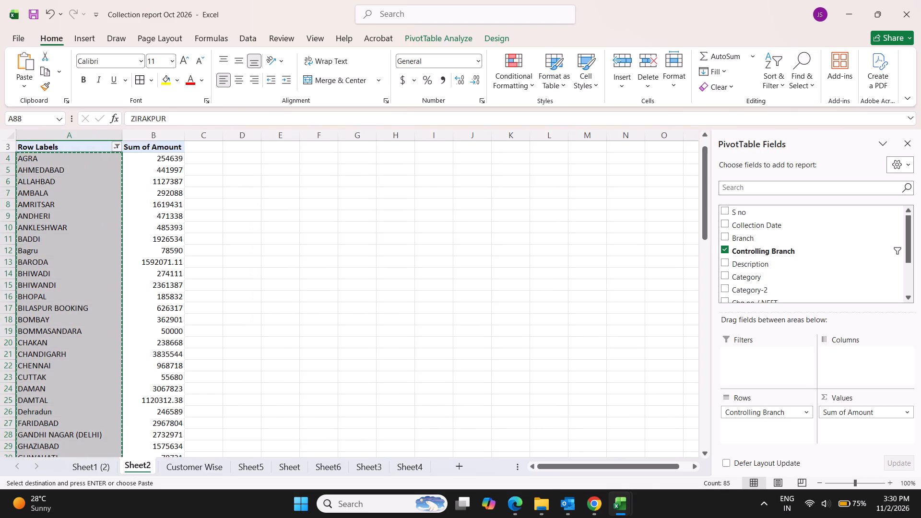
click(156, 234)
click(163, 159)
scroll(201, 231, up, 8)
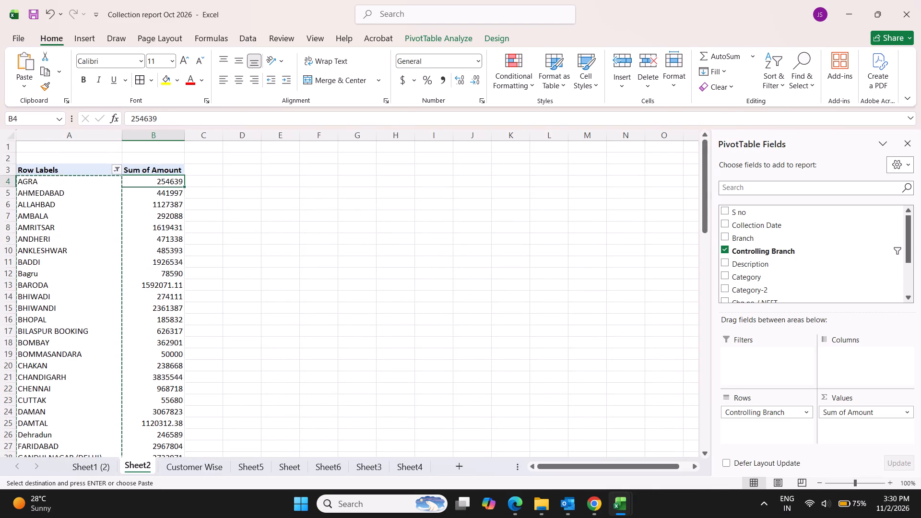
key(ctrl+shift+Down)
key(shift+Up)
key(ctrl+c)
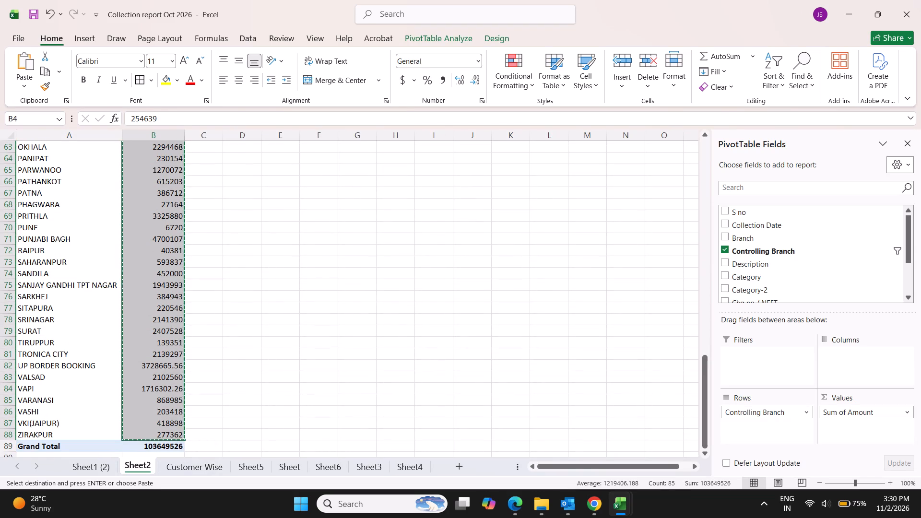
click(416, 469)
click(253, 159)
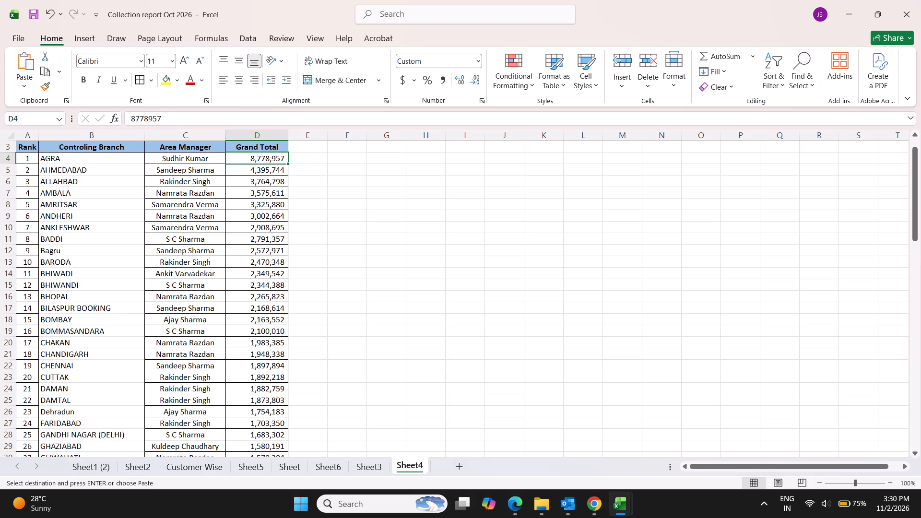
scroll(269, 233, up, 7)
key(ctrl+v)
click(253, 264)
key(Escape)
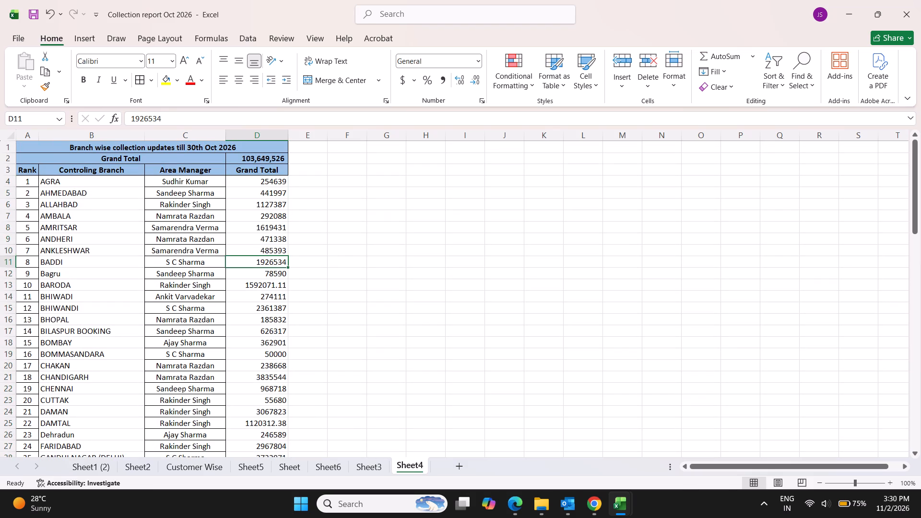
Format Sheet4's Grand Total column with thousands separators and no decimals.
click(262, 129)
click(258, 138)
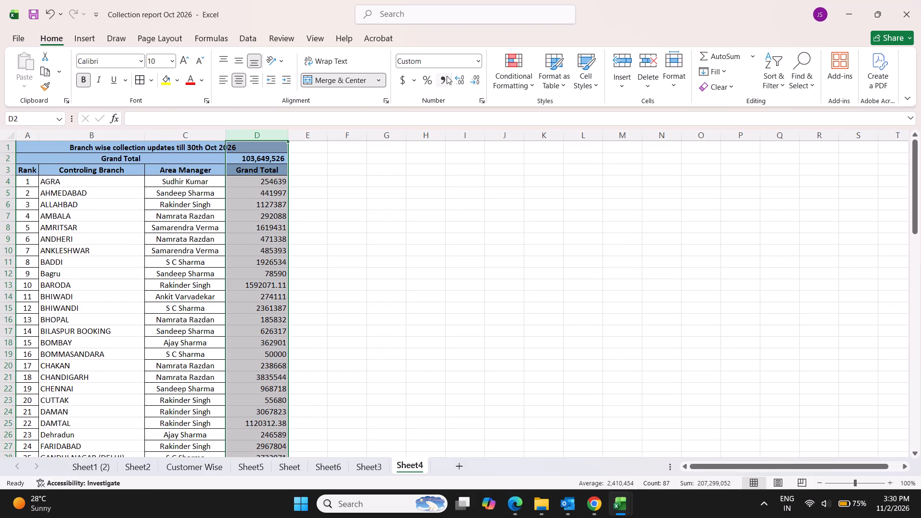
click(445, 78)
double_click(478, 79)
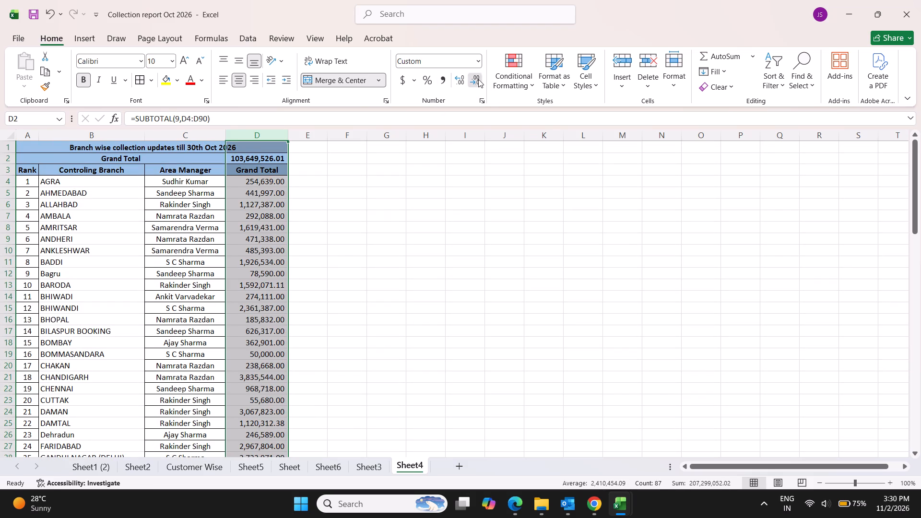
drag(427, 228, 418, 228)
Apply borders and centre alignment to the whole Sheet4 table, from the title in row 1 to ZIRAKPUR in row 88.
click(24, 139)
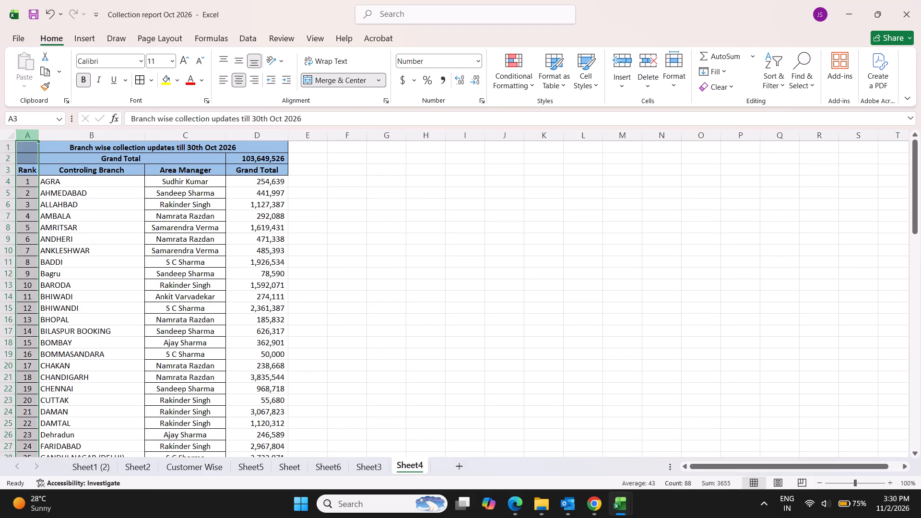
click(26, 144)
key(ctrl+shift+Down)
key(shift+Down)
key(shift+Up)
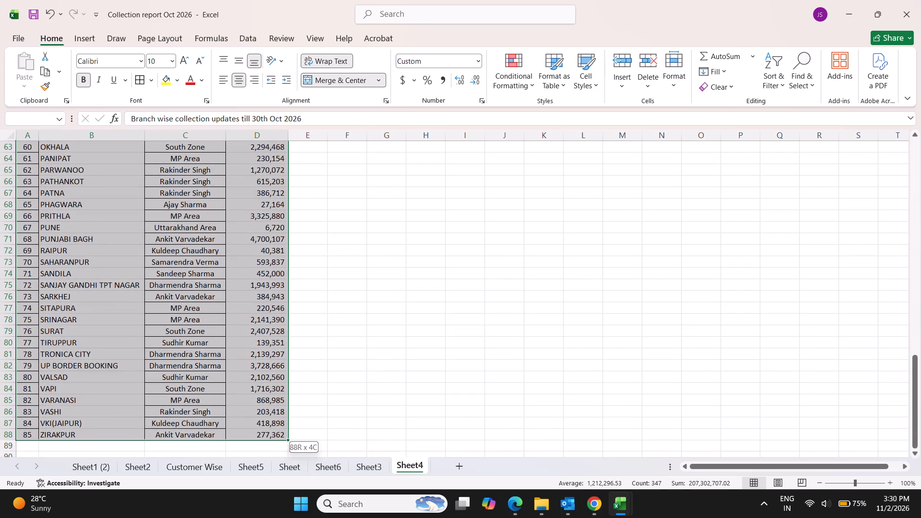
click(139, 79)
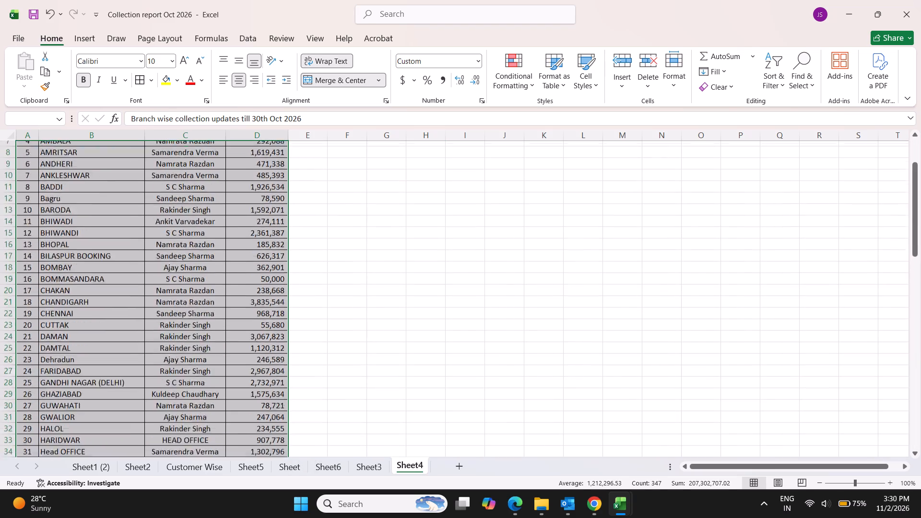
click(239, 82)
click(239, 82)
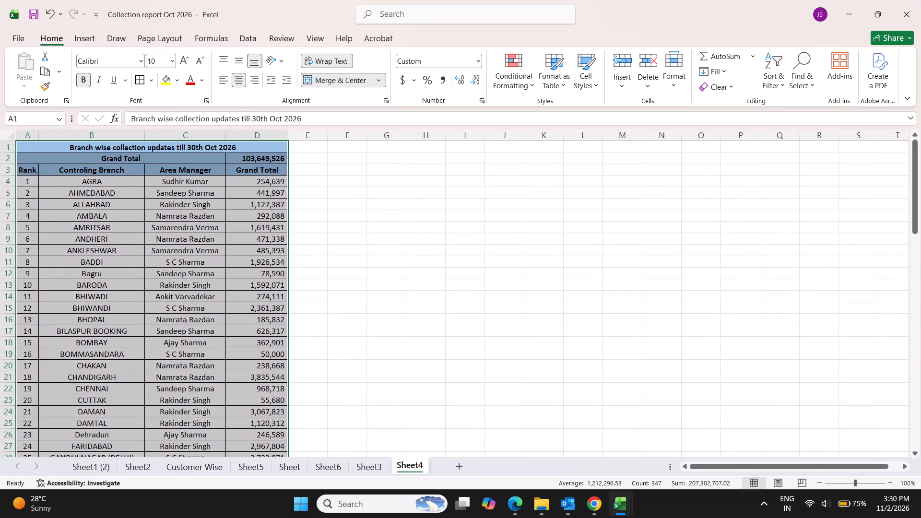
Change the date in the Sheet4 title so it reads Branch wise collection updates till 31st Oct 2026.
click(208, 186)
click(204, 151)
click(259, 117)
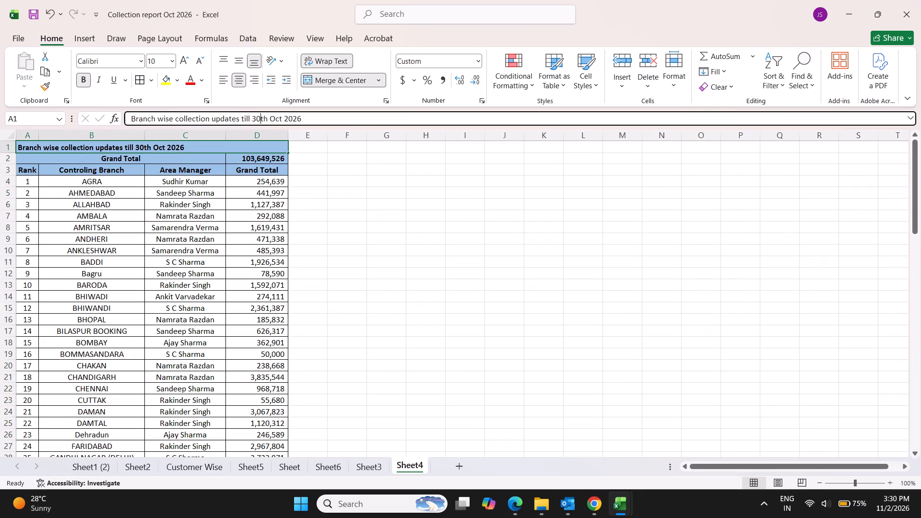
key(BackSpace)
key(1)
key(shift+Right)
key(shift+Right)
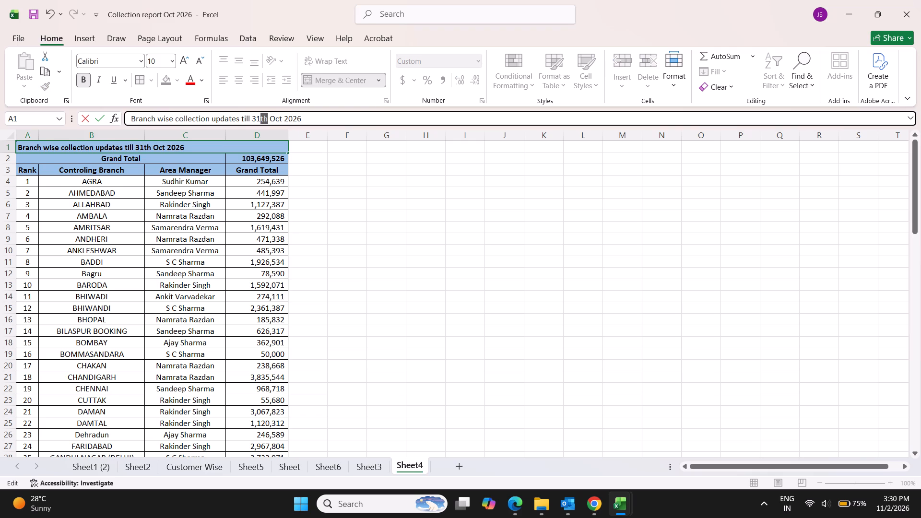
text(st)
key(Return)
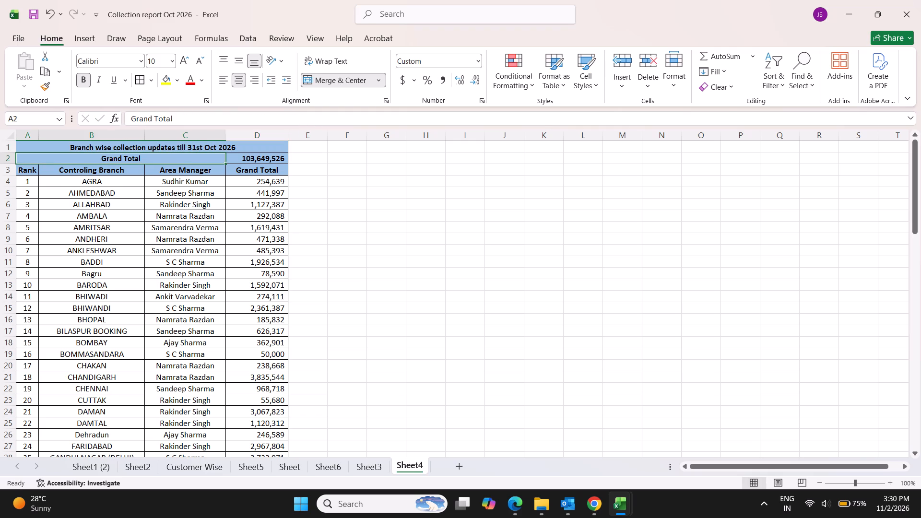
click(281, 250)
click(146, 149)
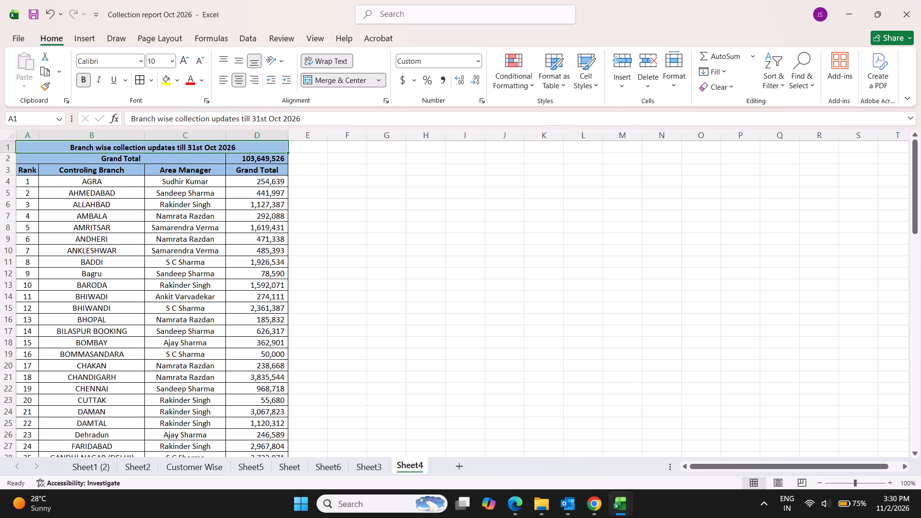
Enter a VLOOKUP in C4 that finds B4 in C3:D1499 of Customer Wise in Final Collection target Aug 2026, column 2, exact match.
click(188, 259)
click(195, 181)
text(=vlookup()
key(Left)
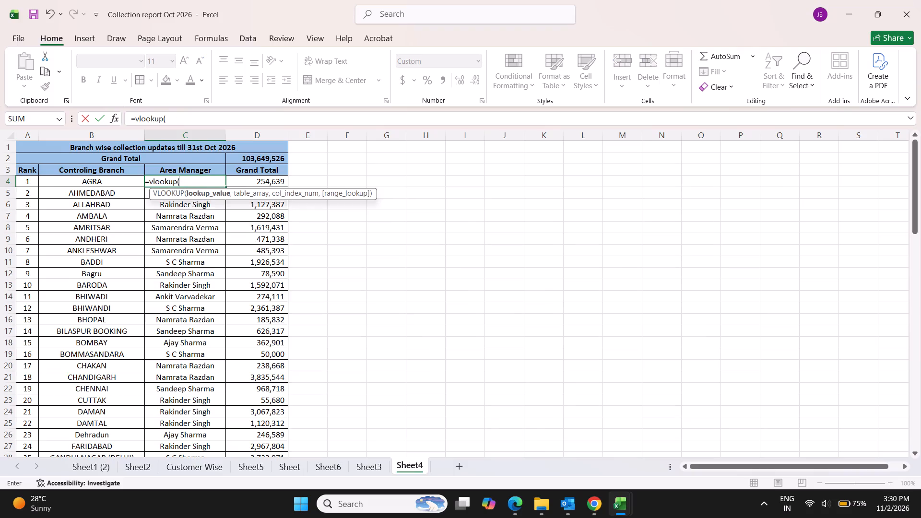
key(comma)
key(alt+Tab)
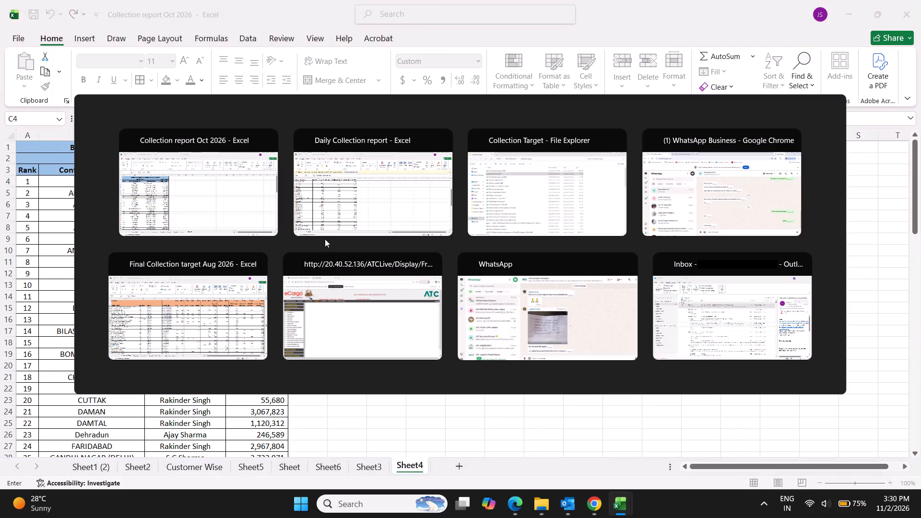
key(alt+Tab)
key(alt+Tab)
key(alt+Tab)
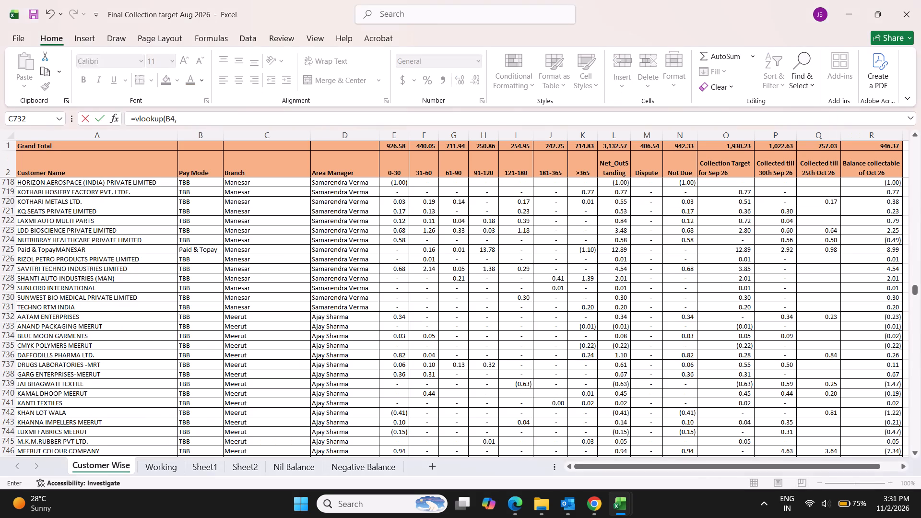
click(83, 270)
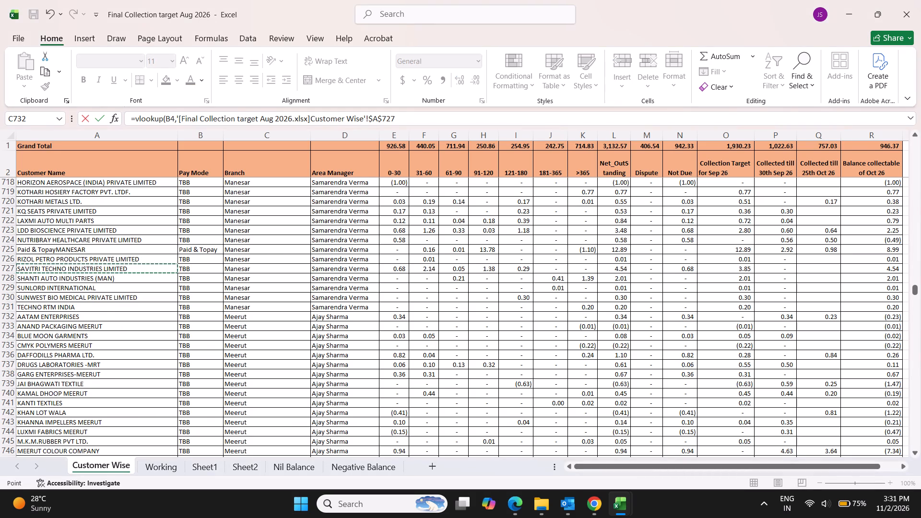
click(258, 279)
key(ctrl+Up)
key(Down)
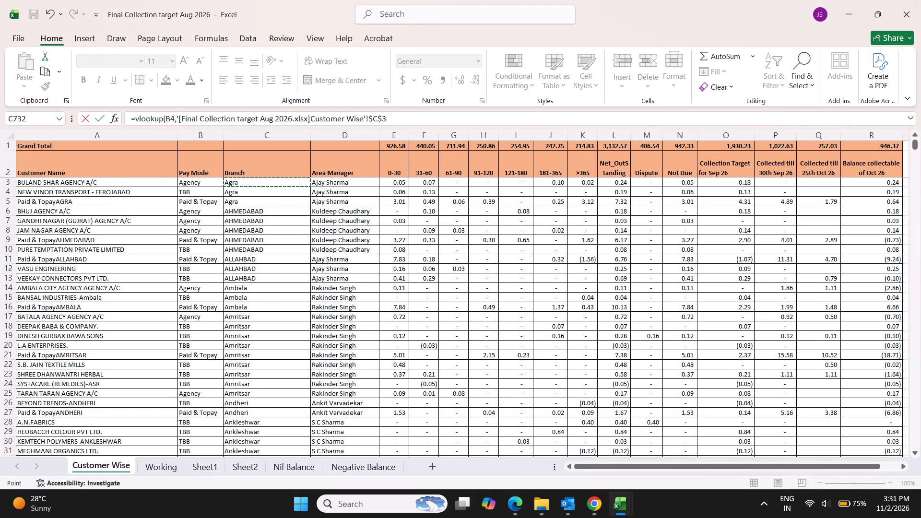
key(shift+Right)
key(ctrl+shift+Down)
key(shift+Down)
key(shift+Up)
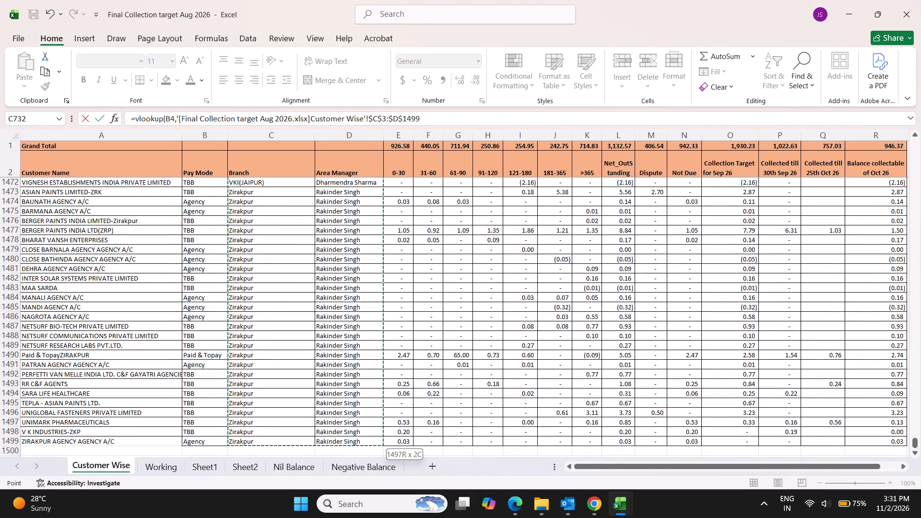
text(,2,0)
key(Return)
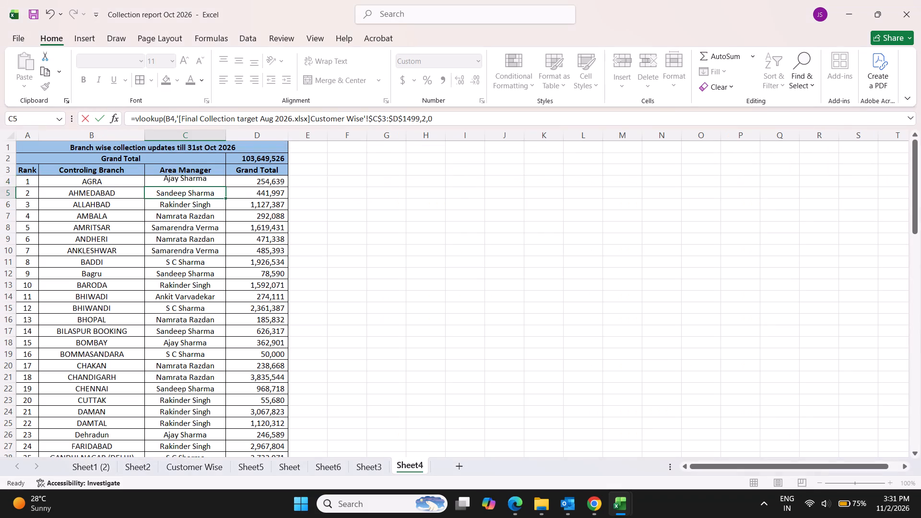
Copy the C4 lookup formula down the Area Manager column to row 88.
key(Up)
key(ctrl+c)
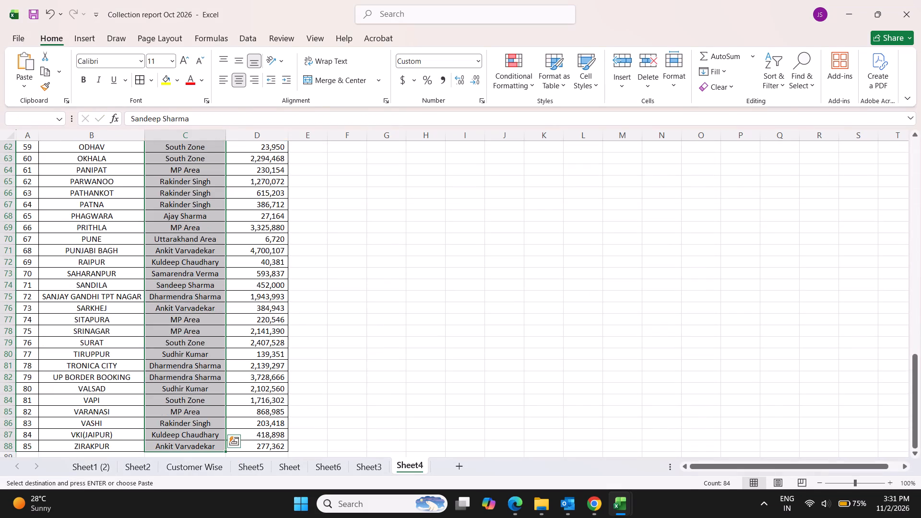
key(Return)
Replace the lookups for Bagru with Jaipur's area manager and for GANDHI NAGAR (DELHI) with KAROL BAGH's, and check the remaining rows.
click(196, 277)
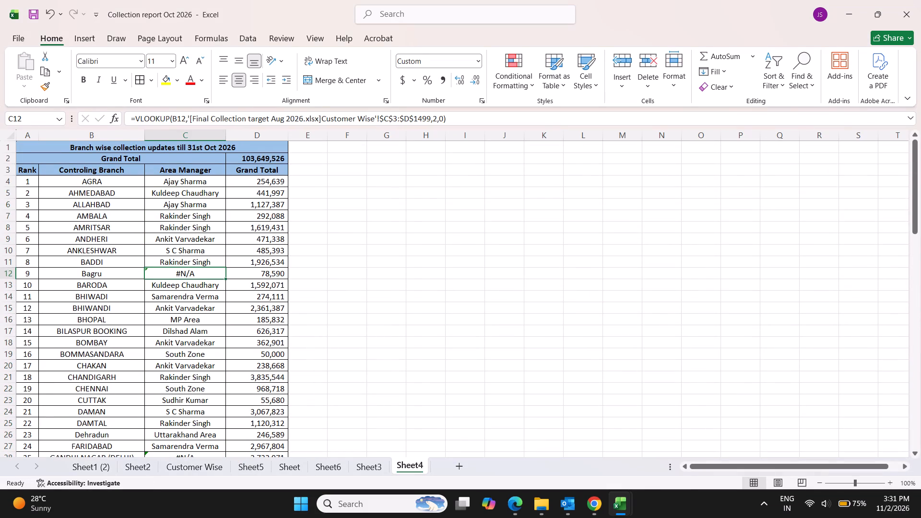
key(Return)
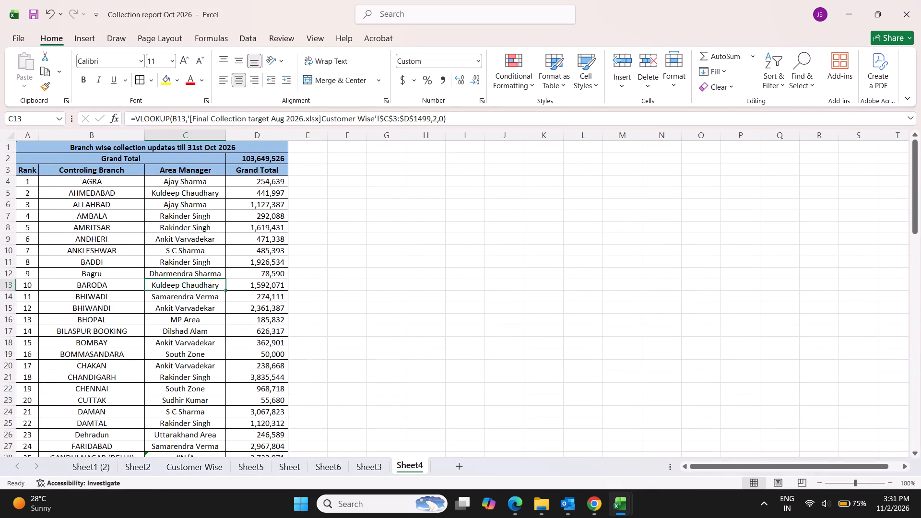
scroll(288, 313, down, 6)
click(192, 249)
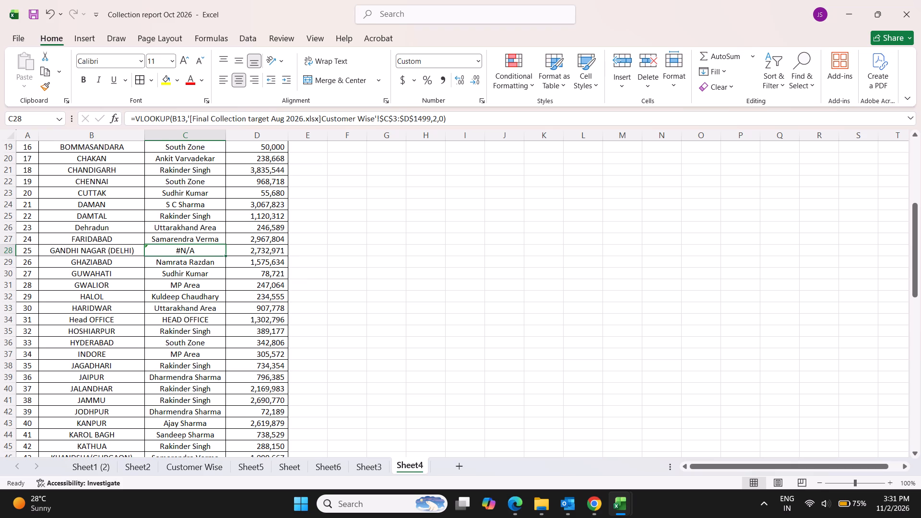
key(Return)
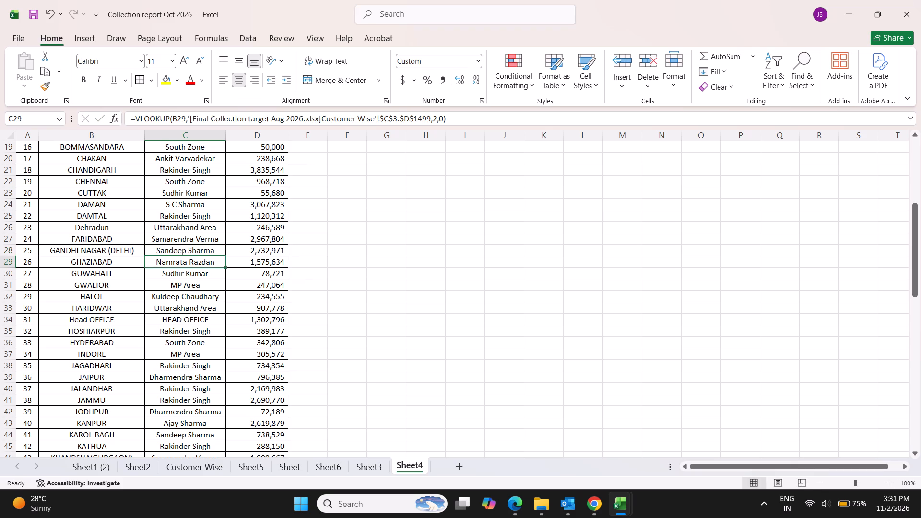
scroll(281, 306, down, 14)
scroll(280, 310, down, 7)
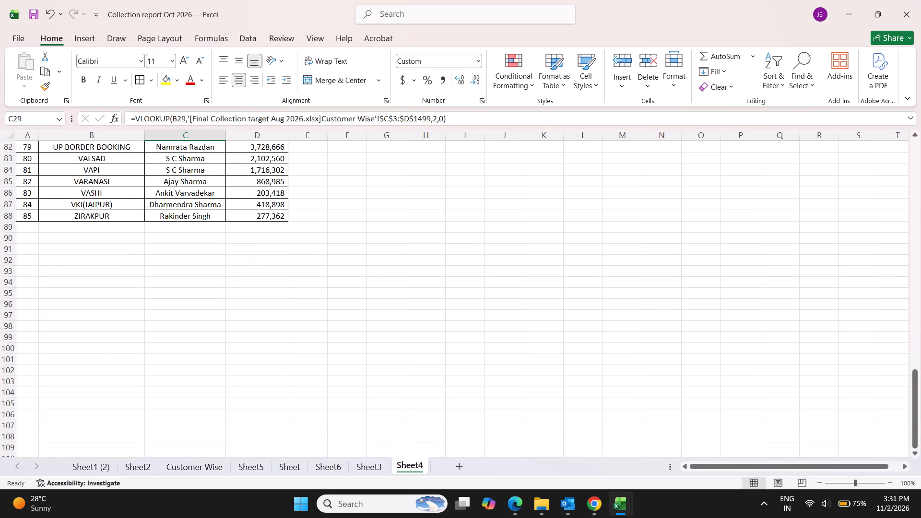
Convert the Area Manager lookups in column C of Sheet4 to plain values with Paste Special Values.
click(199, 133)
key(ctrl+c)
right_click(199, 133)
click(254, 229)
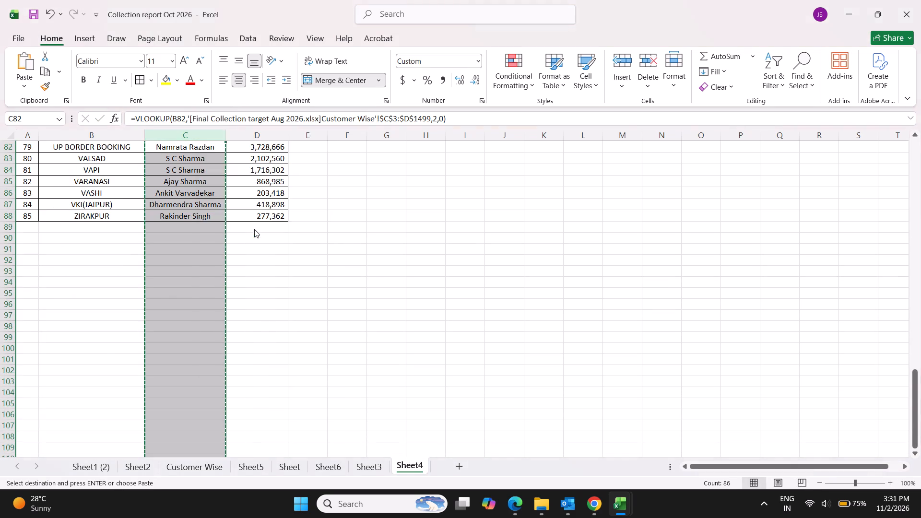
click(146, 195)
click(325, 340)
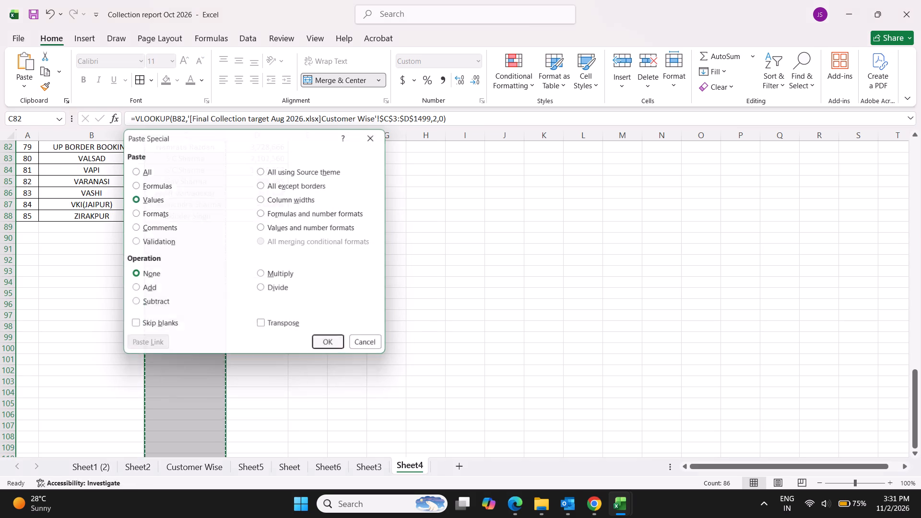
click(450, 316)
key(Escape)
Add a filter to header row 3 of Sheet4 and sort the branches by Grand Total from largest to smallest.
click(252, 158)
key(ctrl+Up)
key(Up)
key(Up)
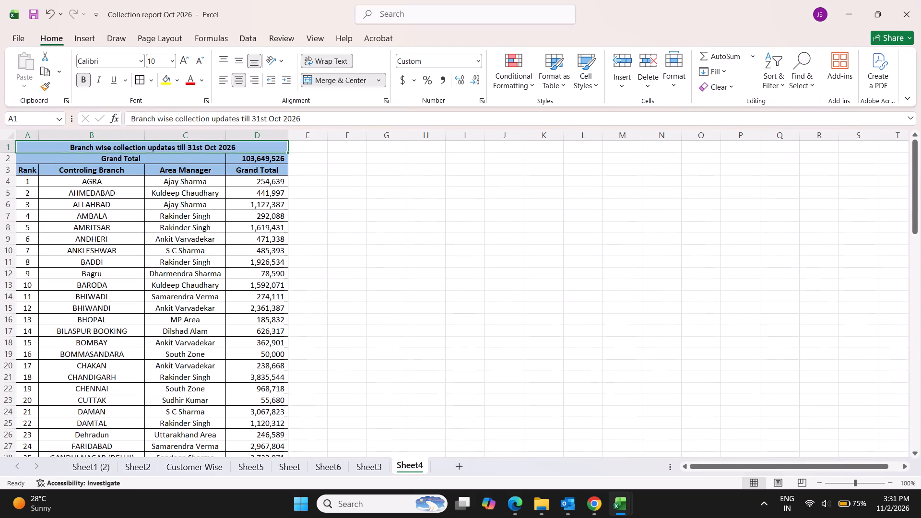
click(253, 166)
key(shift+space)
key(alt+d)
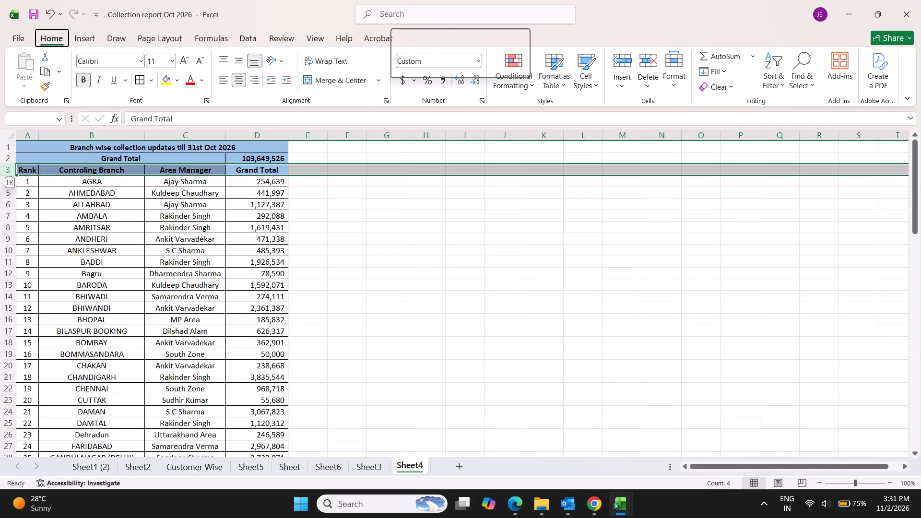
key(f)
key(f)
click(8, 132)
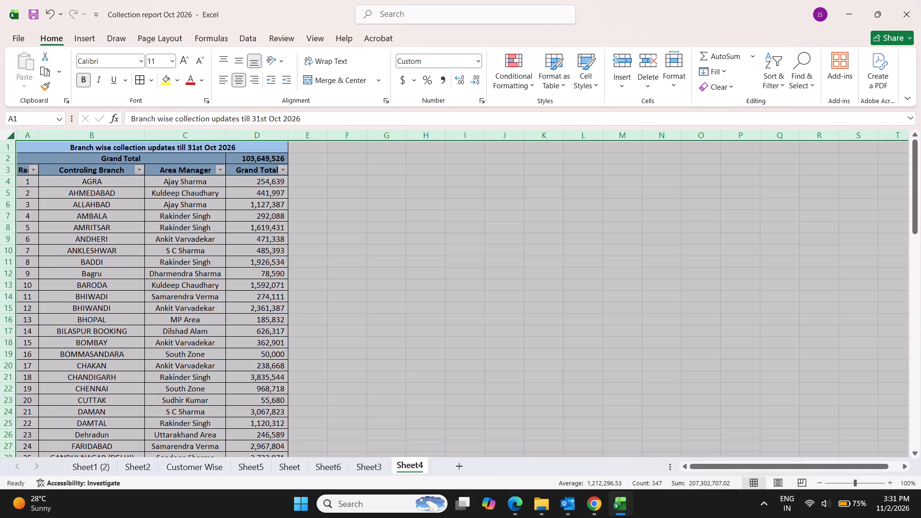
click(284, 167)
click(188, 200)
click(198, 251)
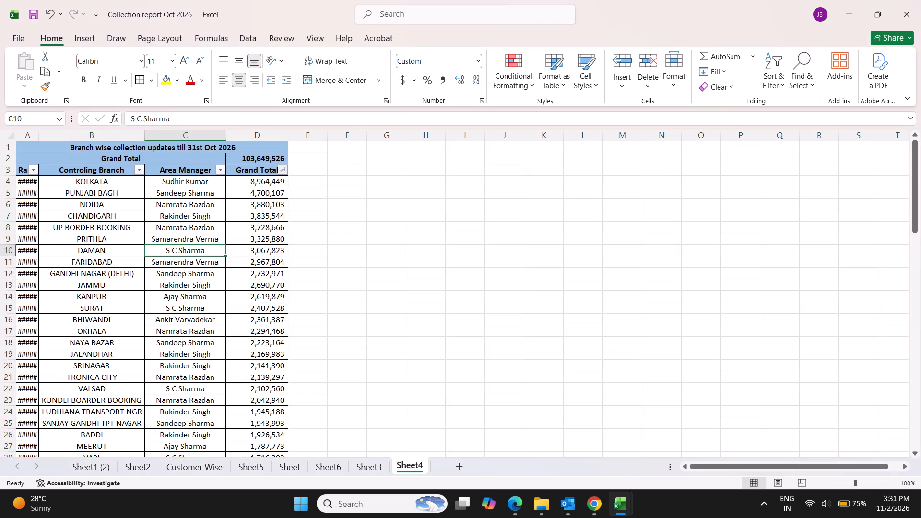
Remove the filter from header row 3 of the branch table.
click(58, 171)
key(shift+space)
key(alt+d)
key(f)
key(f)
Renumber the Rank column by entering 1 in A4 and filling the running formula down into A69, checking through the last row.
click(29, 177)
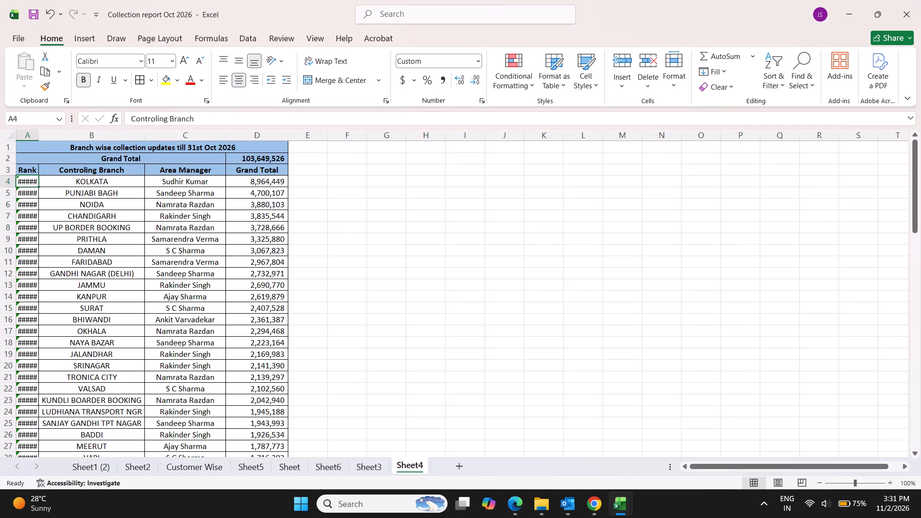
key(1)
key(Return)
scroll(162, 252, down, 7)
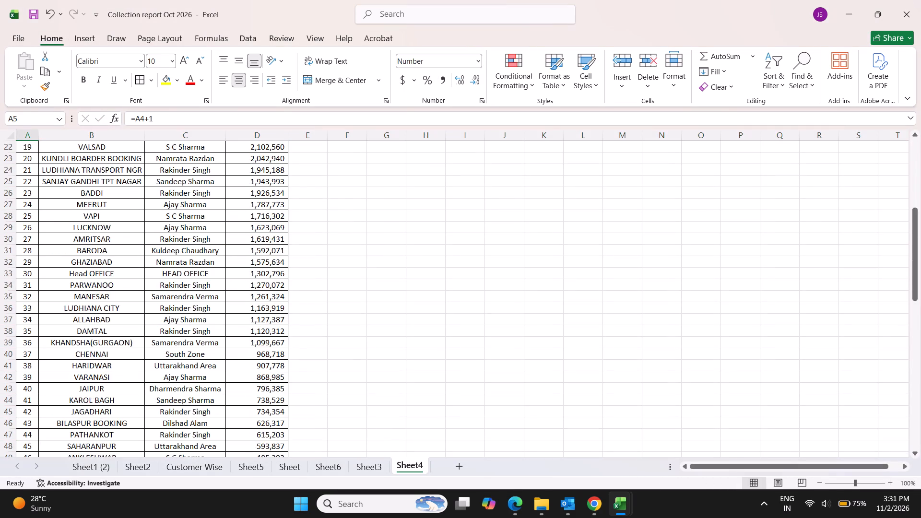
scroll(166, 252, down, 16)
scroll(99, 228, up, 3)
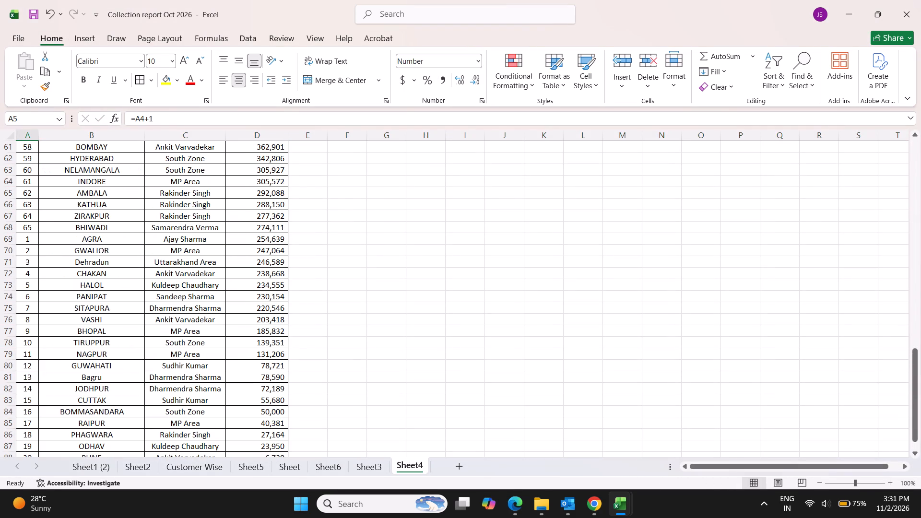
click(35, 238)
key(ctrl+d)
click(154, 306)
scroll(172, 311, down, 6)
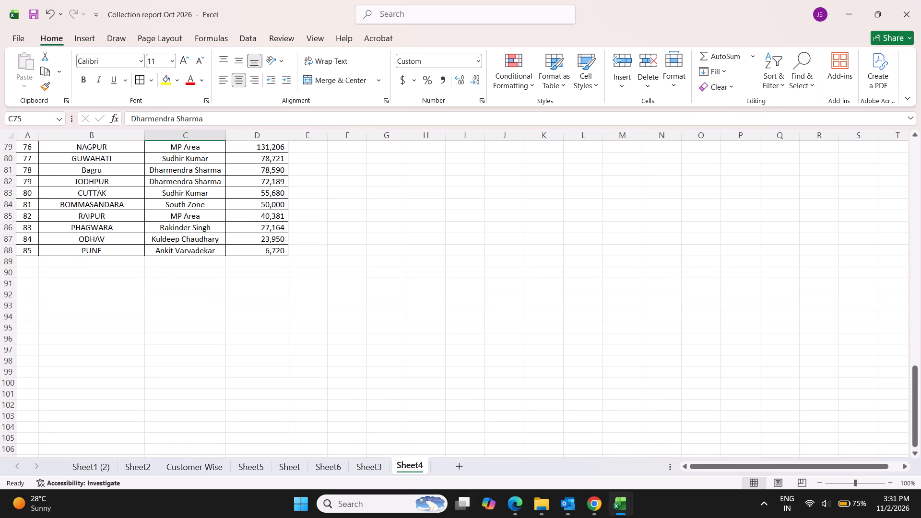
click(248, 348)
scroll(283, 309, up, 20)
scroll(283, 309, up, 20)
scroll(283, 309, up, 1)
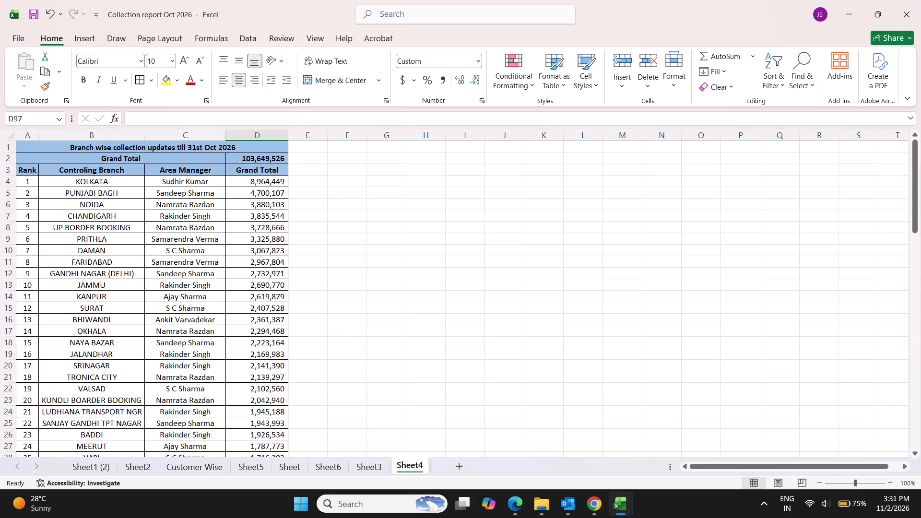
Save the Collection report Oct 2026 workbook.
click(386, 275)
key(ctrl+s)
Refresh the area manager PivotTable on Sheet3.
click(375, 464)
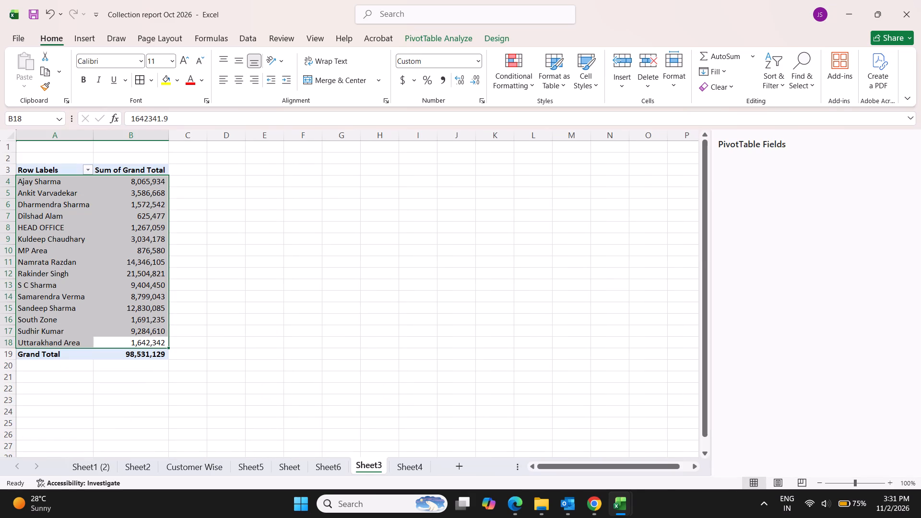
right_click(122, 190)
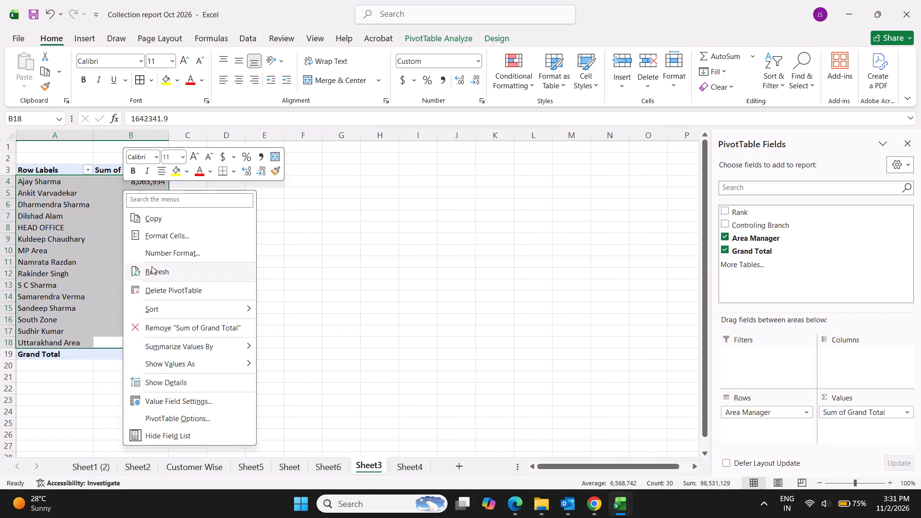
click(152, 266)
click(237, 290)
Copy the pivot's area manager rows and totals, A4:B18, into Sheet6 starting at B5 and apply borders to them.
drag(153, 341, 28, 252)
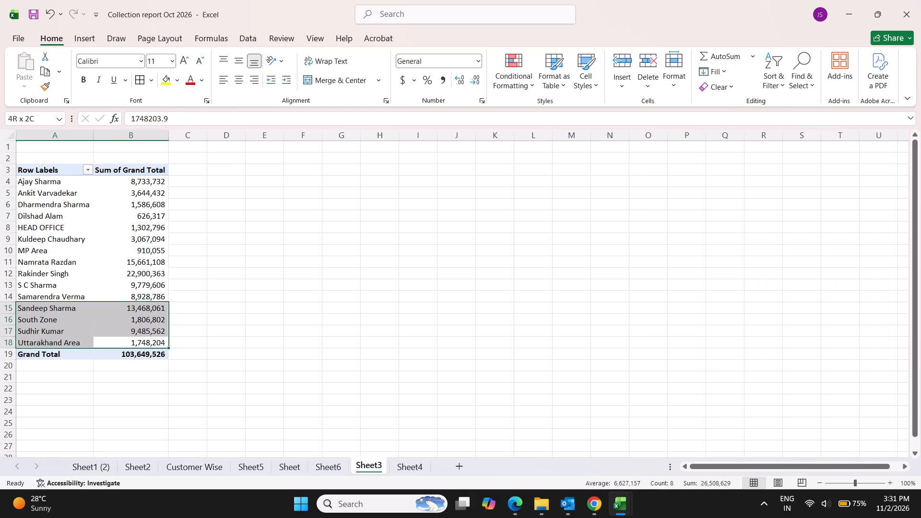
drag(28, 252, 30, 178)
key(ctrl+c)
click(326, 467)
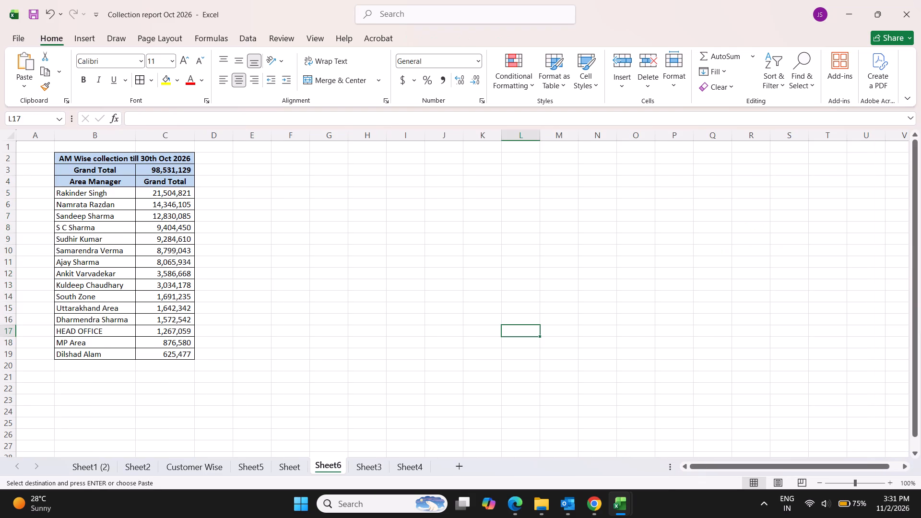
scroll(217, 252, up, 6)
click(87, 189)
key(ctrl+v)
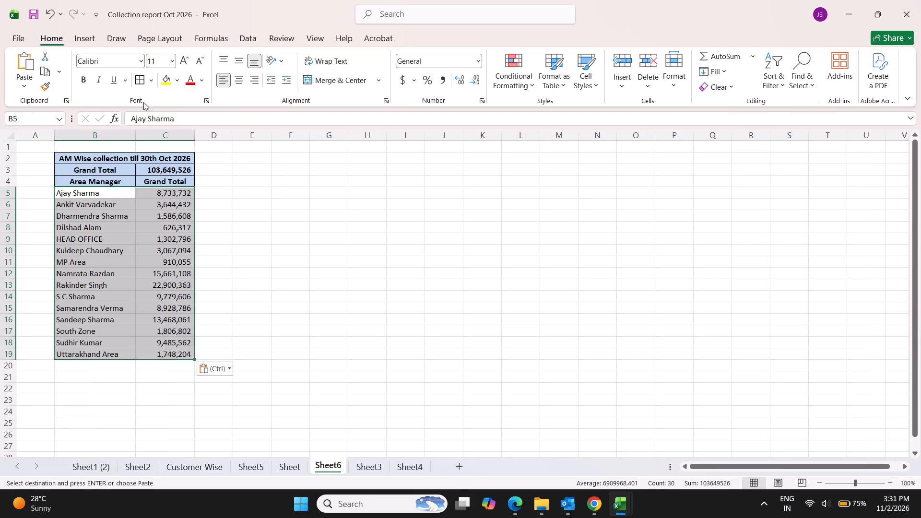
click(141, 79)
Add a filter to header row 4 of Sheet6 and sort the area managers by Grand Total from largest to smallest.
click(143, 183)
key(shift+space)
key(alt+d)
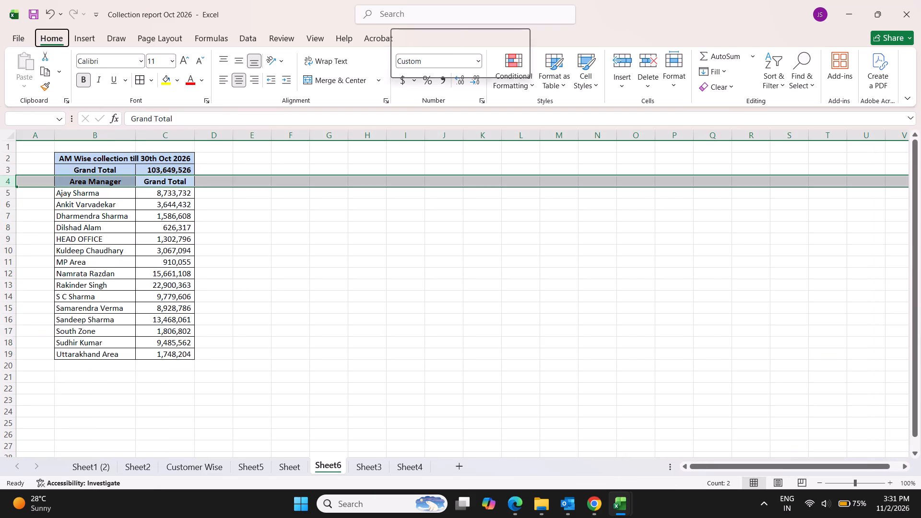
key(f)
key(f)
click(11, 137)
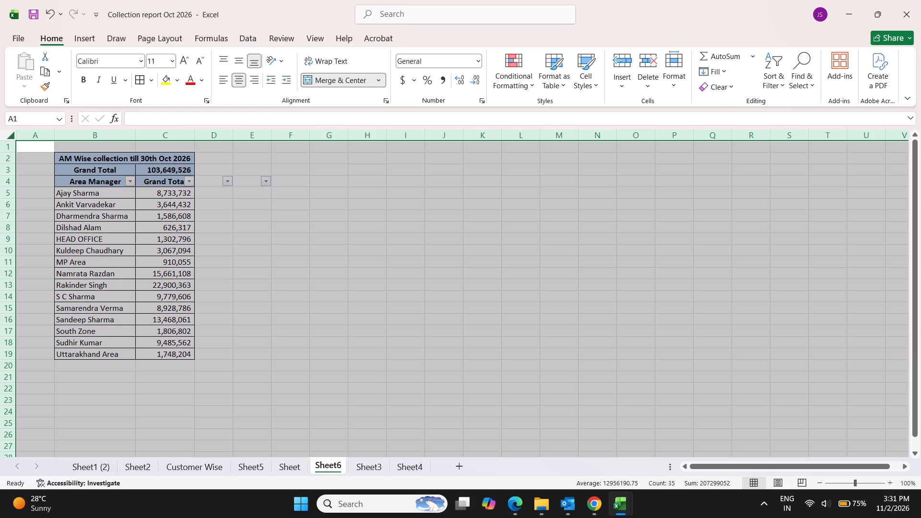
click(187, 182)
click(112, 212)
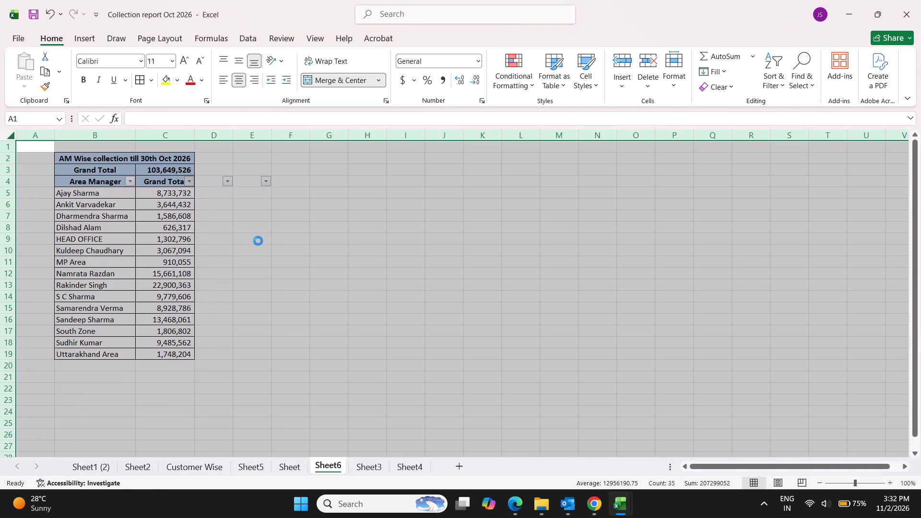
click(258, 241)
Remove the filter from header row 4 of the area manager table.
click(152, 185)
key(shift+space)
key(alt+d)
text(ff)
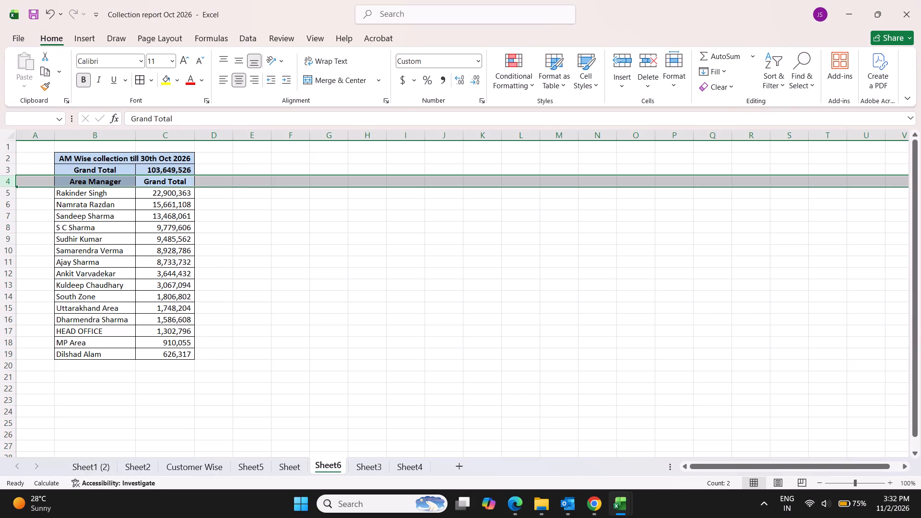
Change the date in the Sheet6 title so it reads AM Wise collection till 31st Oct 2026.
click(173, 169)
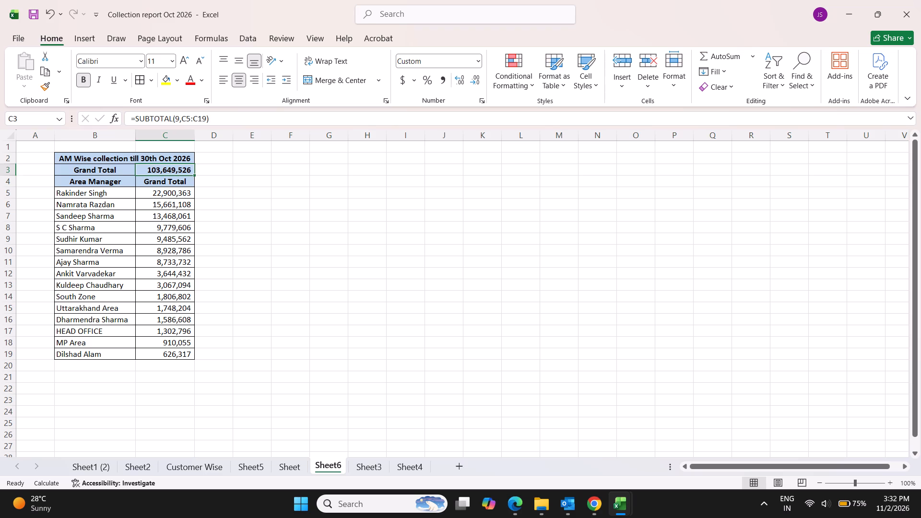
click(153, 157)
click(219, 117)
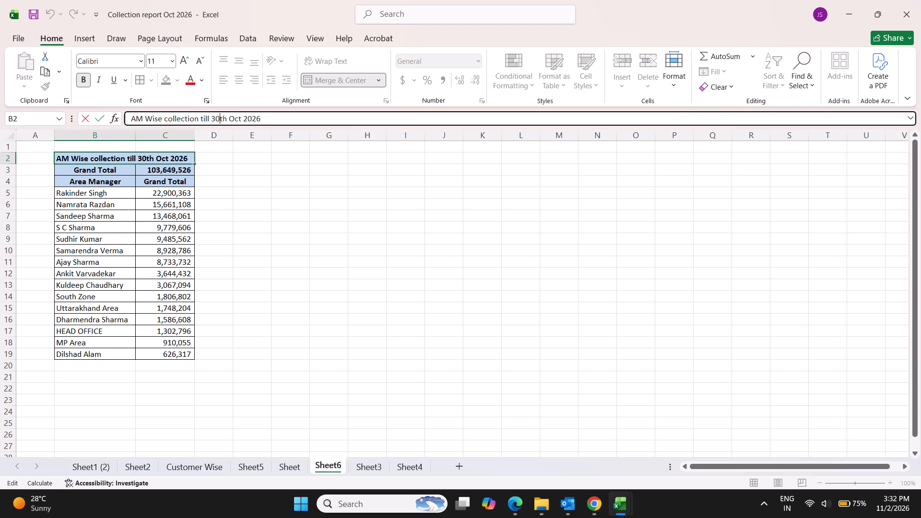
key(Left)
key(shift+Right)
key(shift+Right)
key(shift+Right)
text(1st)
key(Return)
click(268, 204)
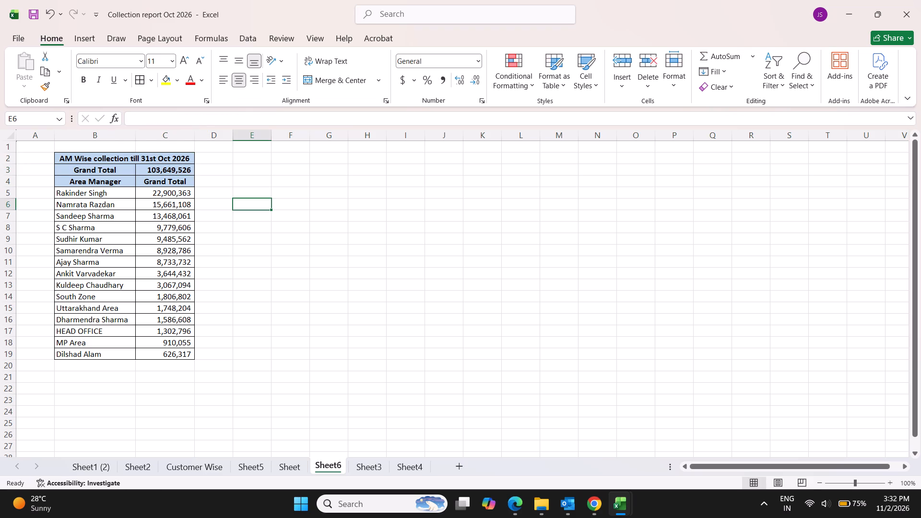
Save the workbook and show the desktop.
click(270, 256)
key(ctrl+s)
key(super+d)
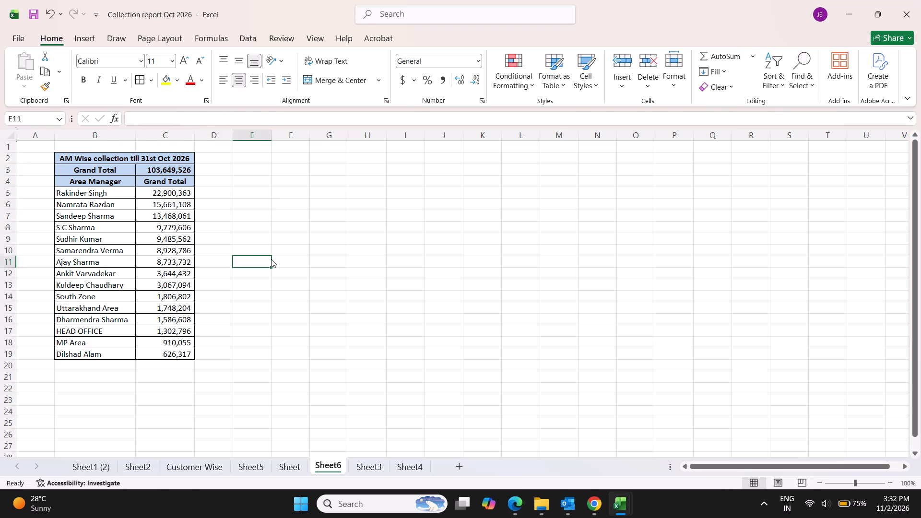